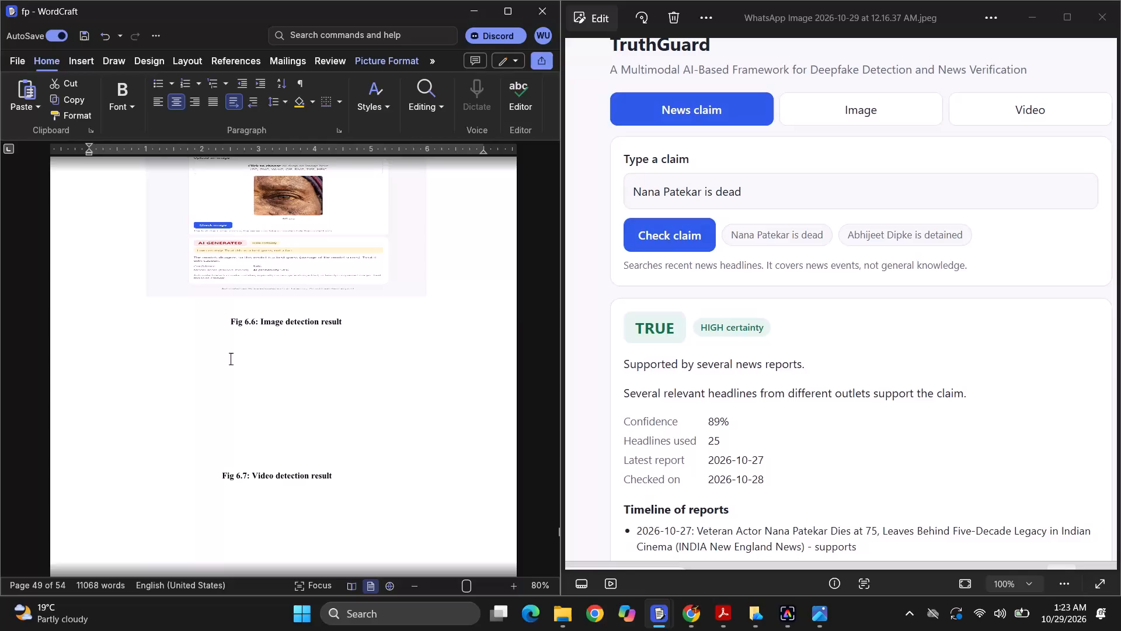
Select the news claim result screenshot above the Fig 6.5 caption in the report.
scroll(319, 275, up, 1)
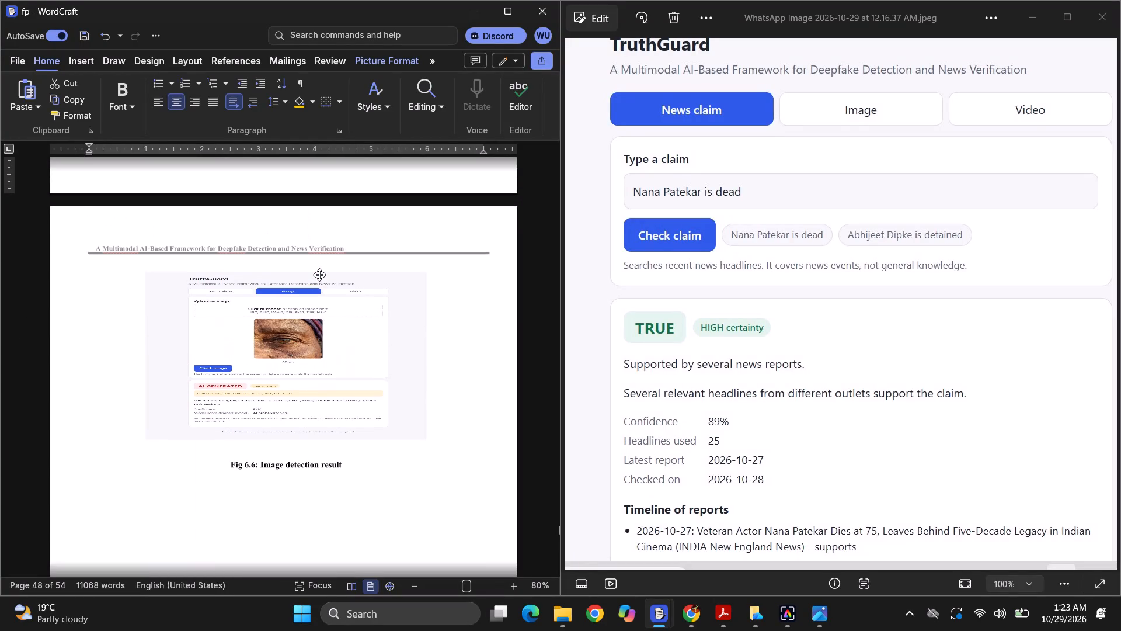
scroll(319, 275, up, 2)
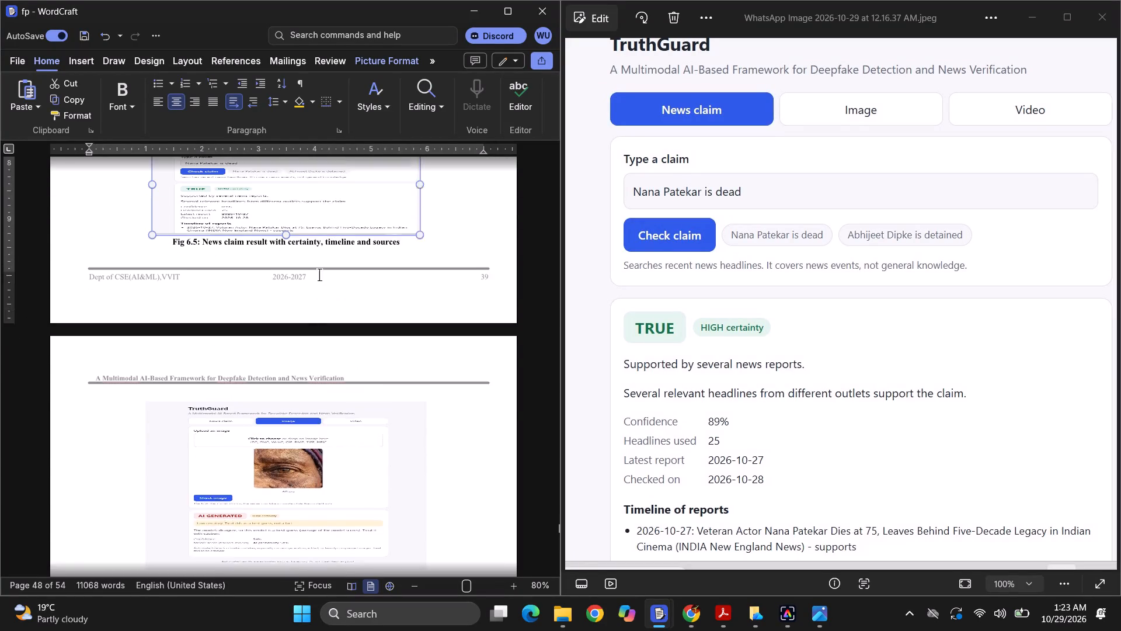
scroll(319, 275, up, 3)
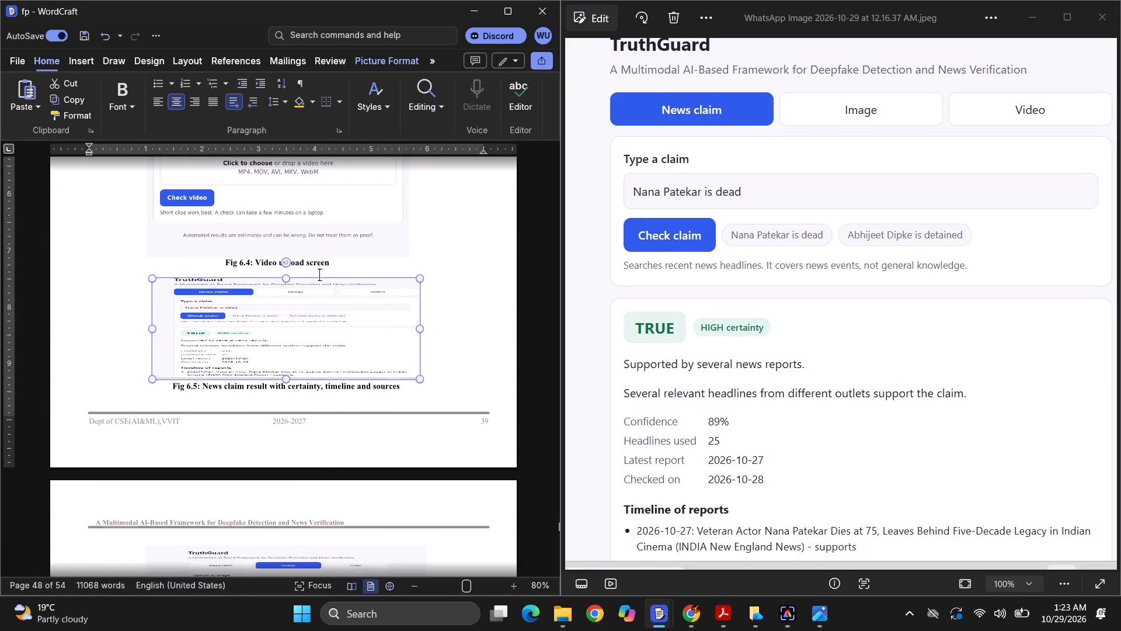
scroll(319, 275, up, 1)
click(315, 318)
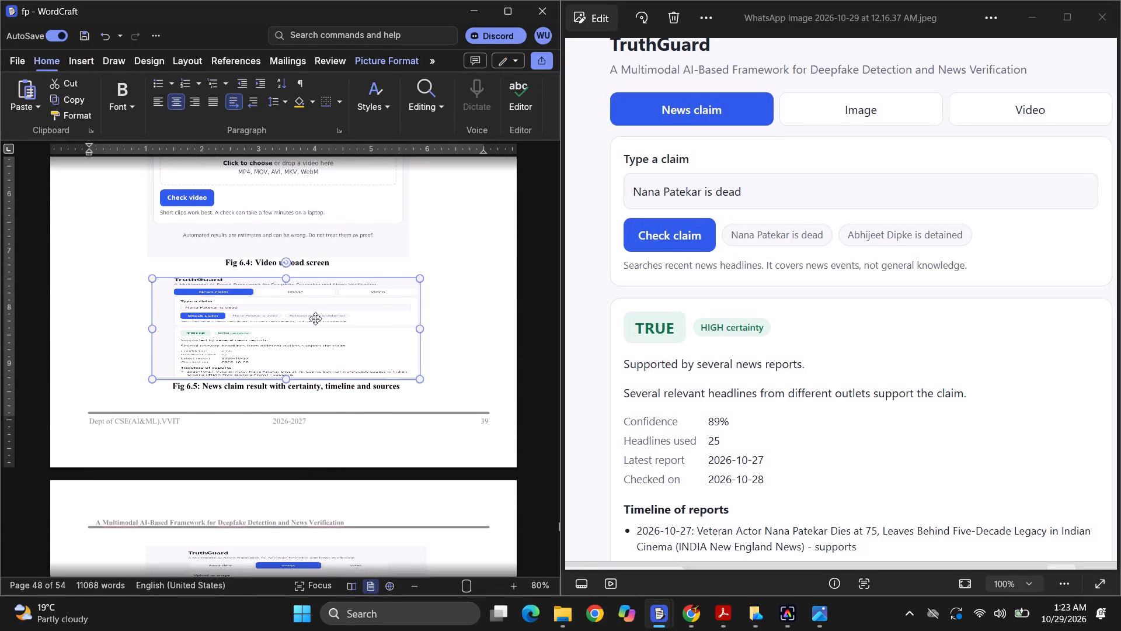
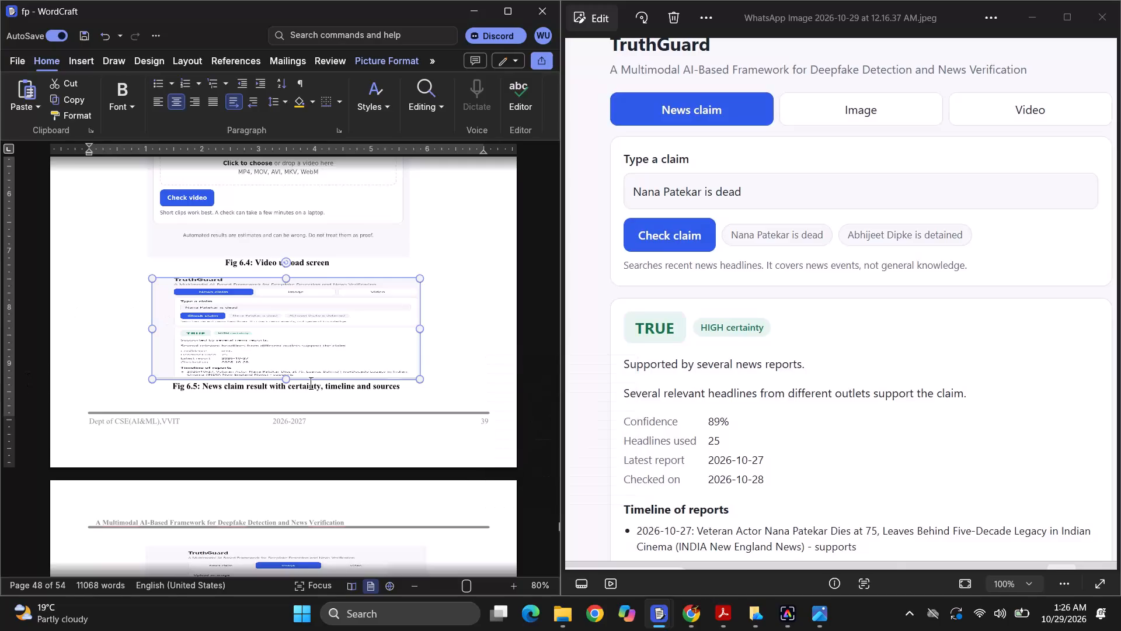
Close the news claim result screenshot in the image viewer beside the report.
scroll(311, 383, down, 2)
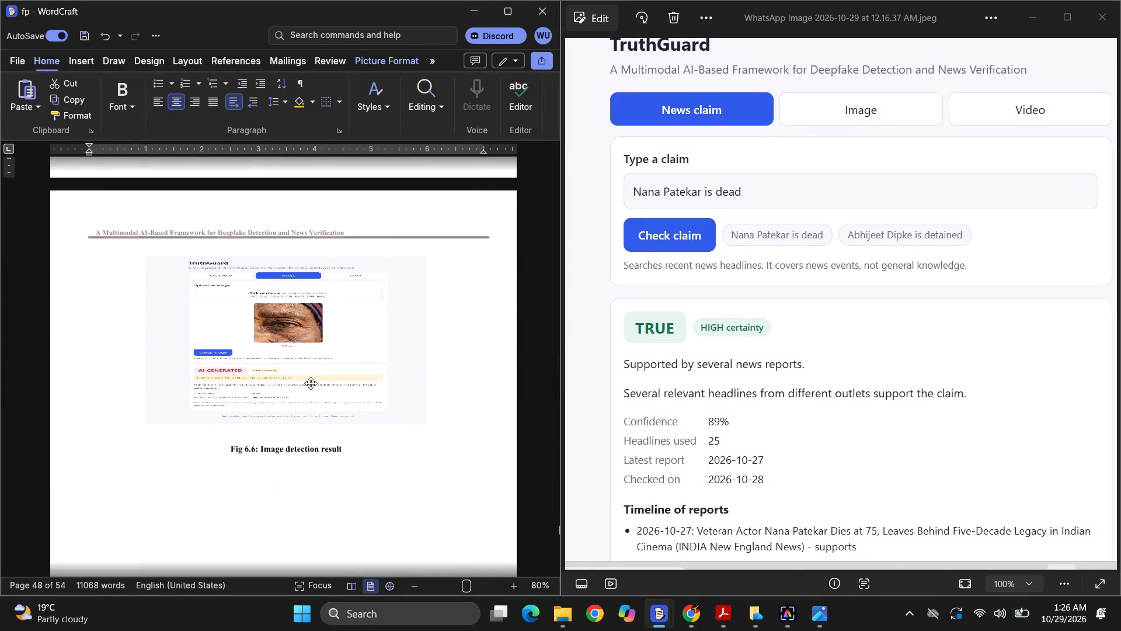
scroll(311, 383, down, 2)
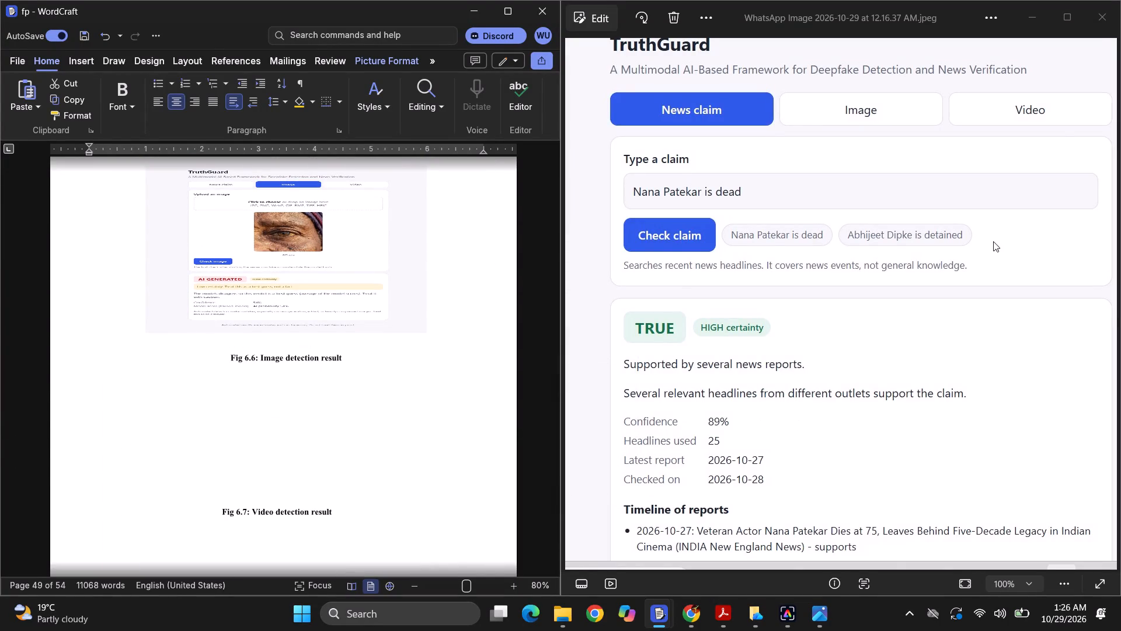
click(1094, 17)
scroll(737, 181, right, 9)
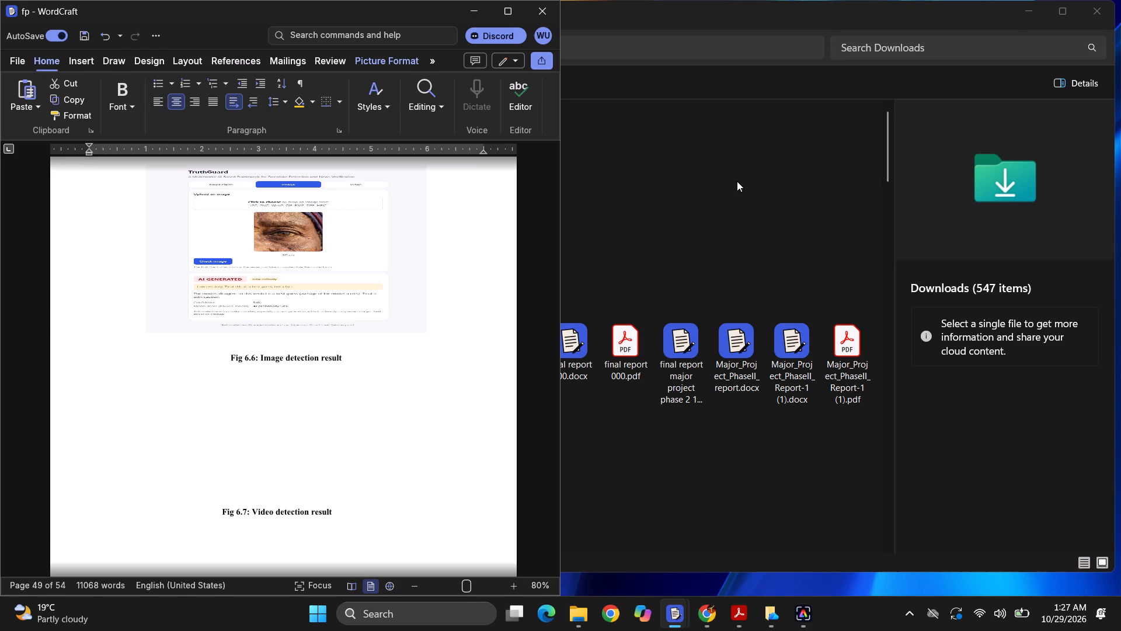
Open the first WhatsApp image under Today in the Downloads folder, the video detection result screenshot.
scroll(839, 149, right, 1)
click(839, 149)
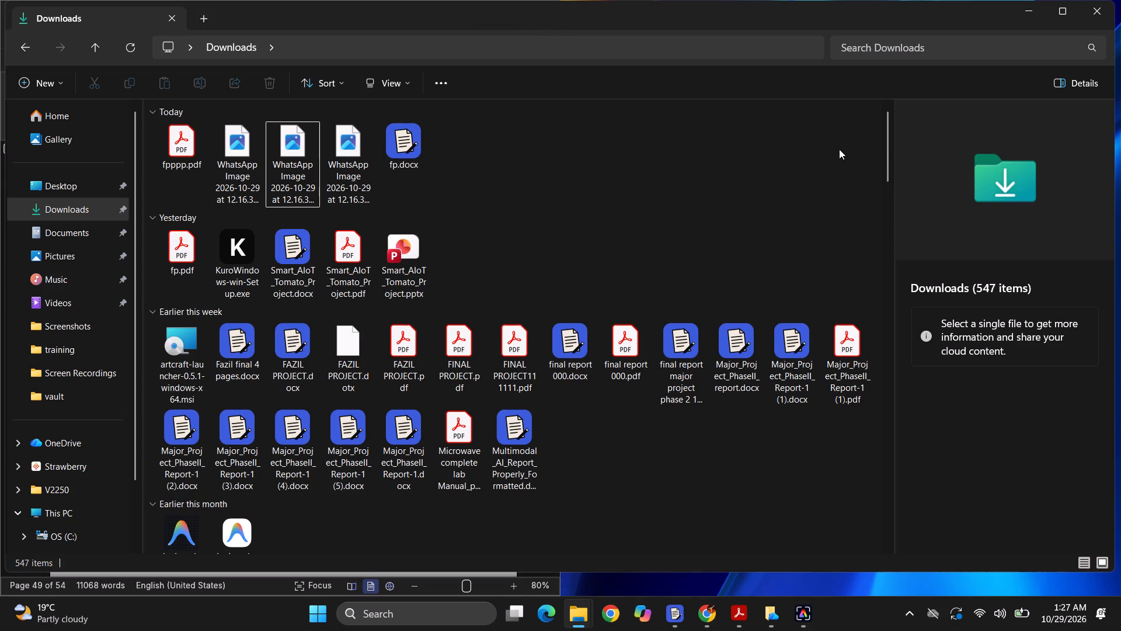
double_click(243, 149)
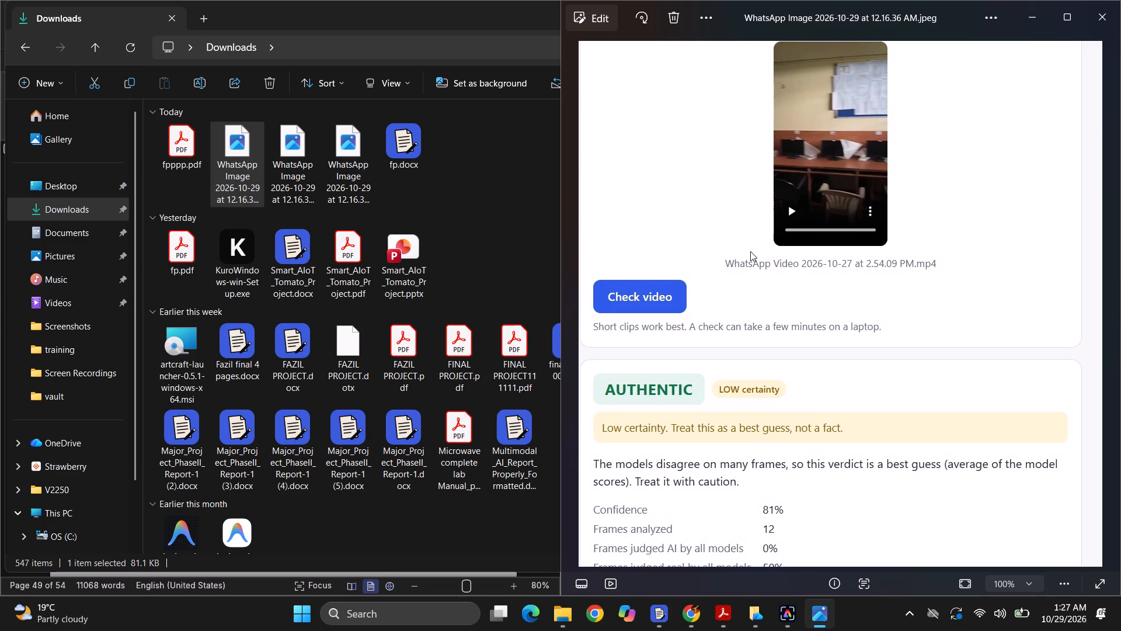
Bring the fp report forward beside the image viewer and insert the open video detection screenshot into the report.
double_click(668, 628)
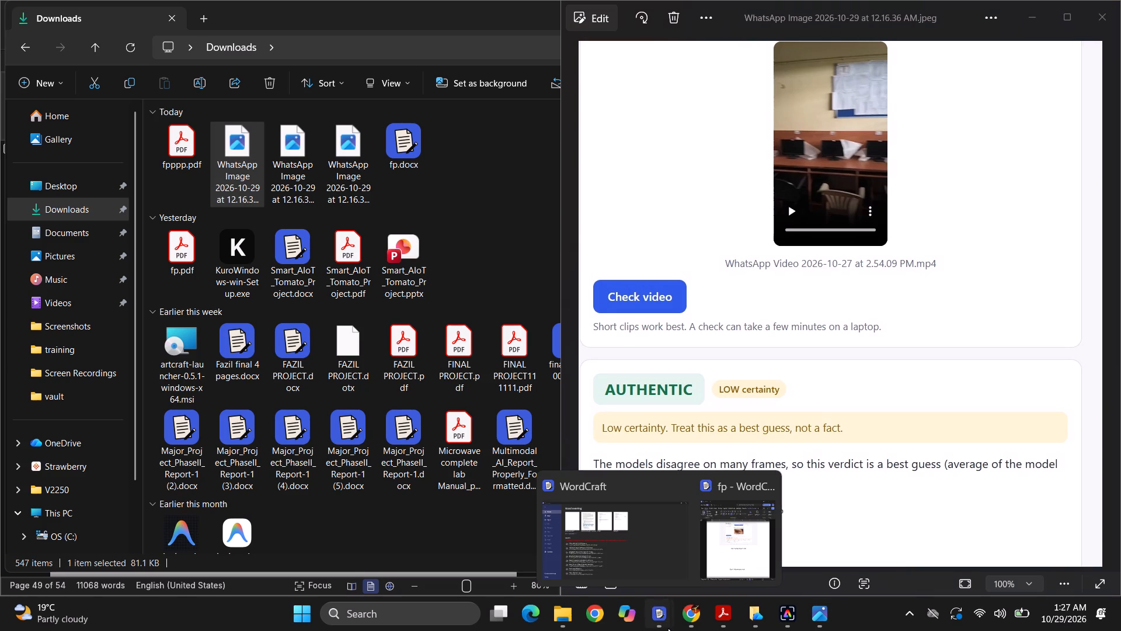
click(733, 559)
click(800, 384)
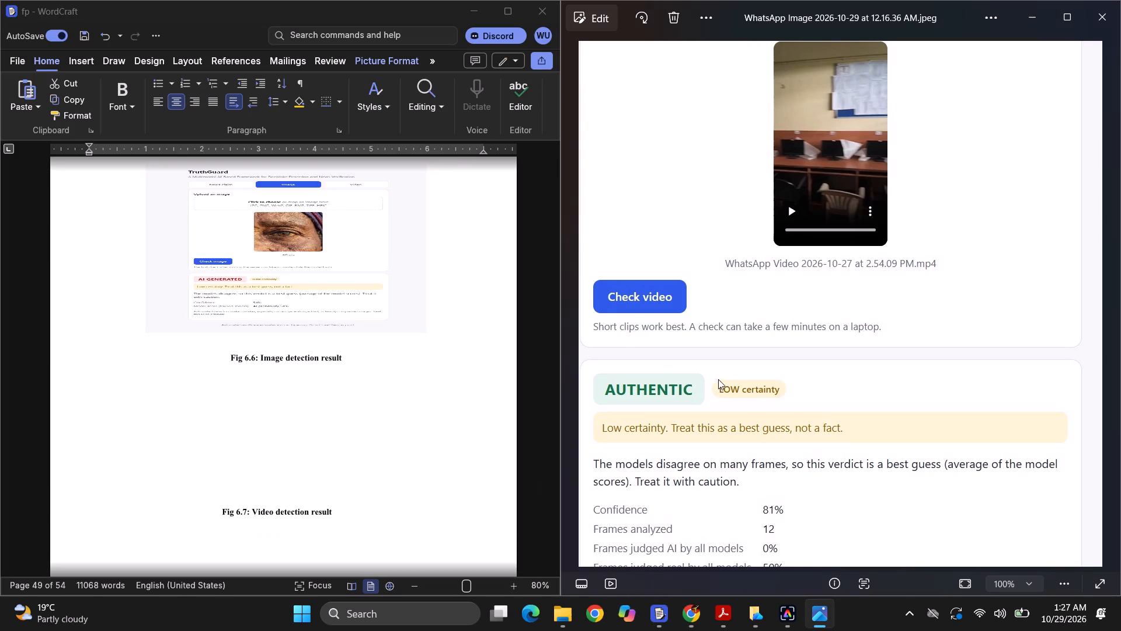
drag(817, 279, 601, 327)
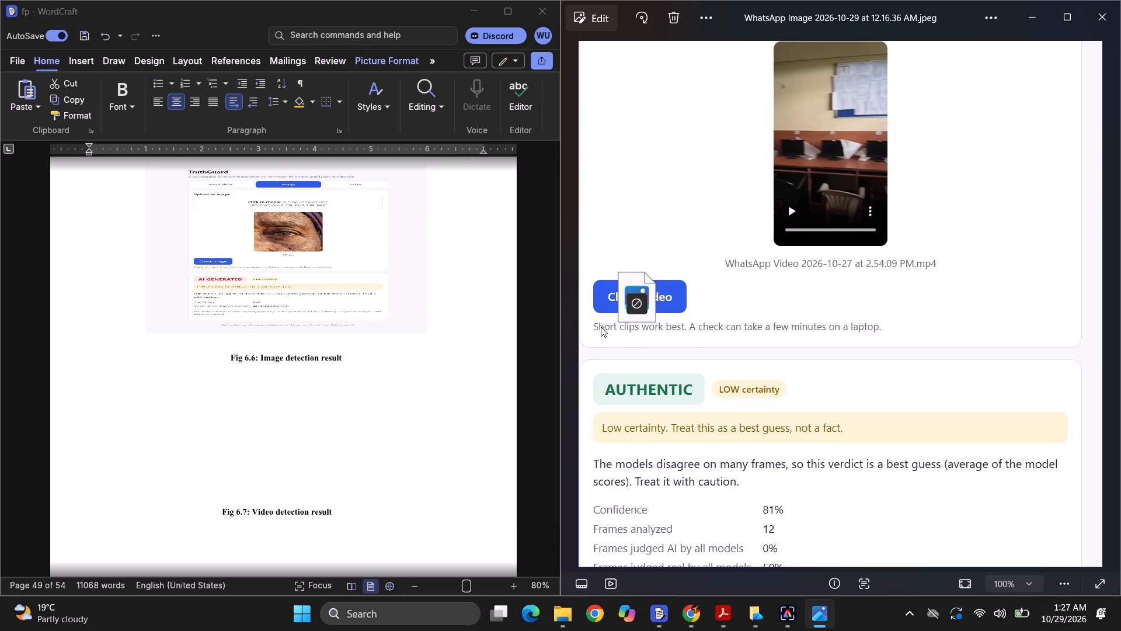
drag(601, 327, 323, 429)
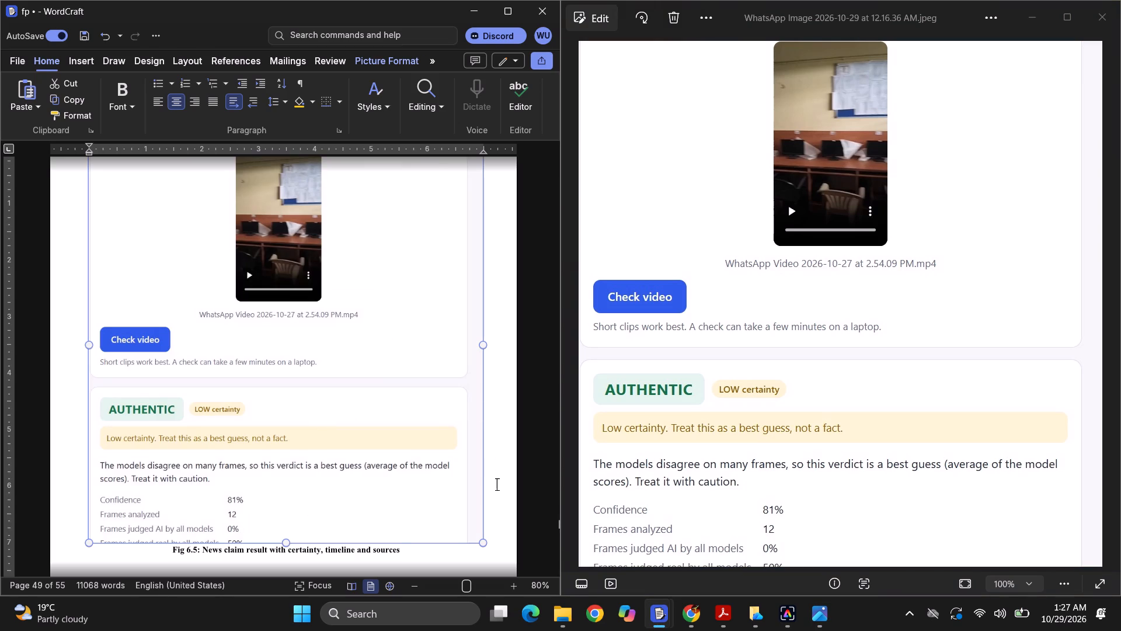
Shrink the inserted video detection screenshot proportionally to about 3 inches wide.
click(482, 549)
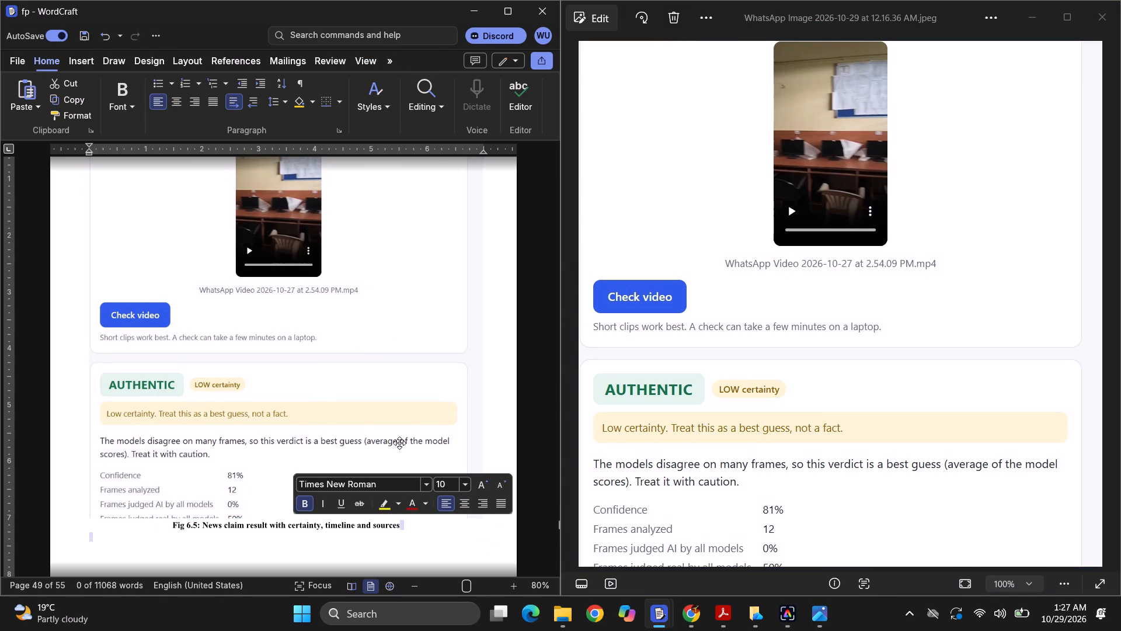
click(399, 443)
drag(483, 529, 311, 395)
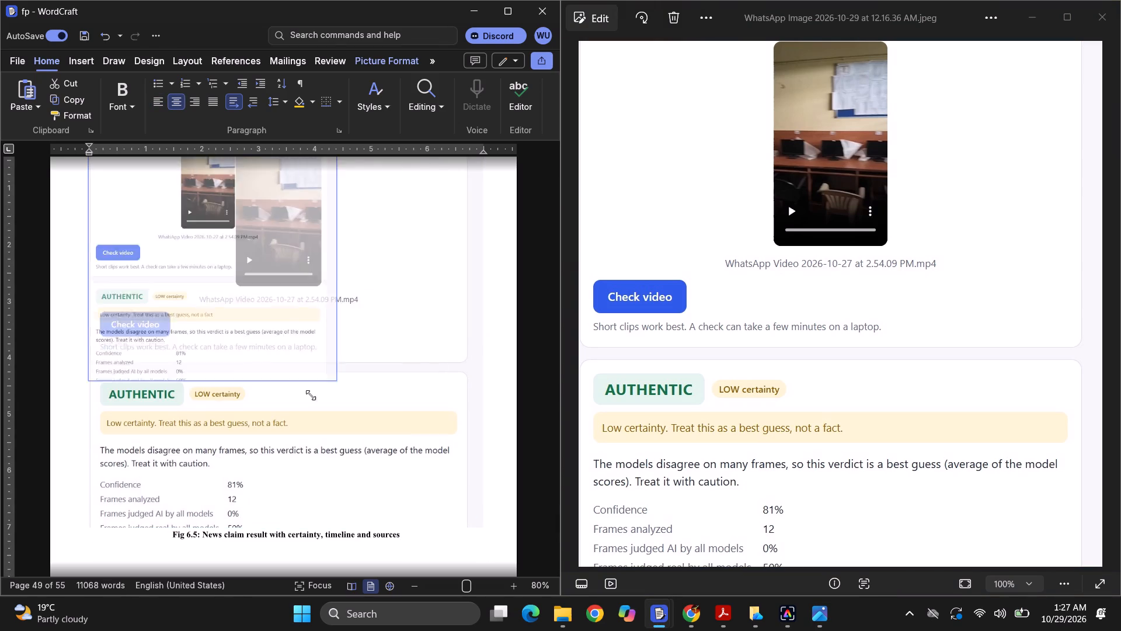
drag(311, 395, 260, 336)
Move the video detection screenshot into the empty space between the Fig 6.6 and Fig 6.7 captions.
drag(274, 301, 342, 424)
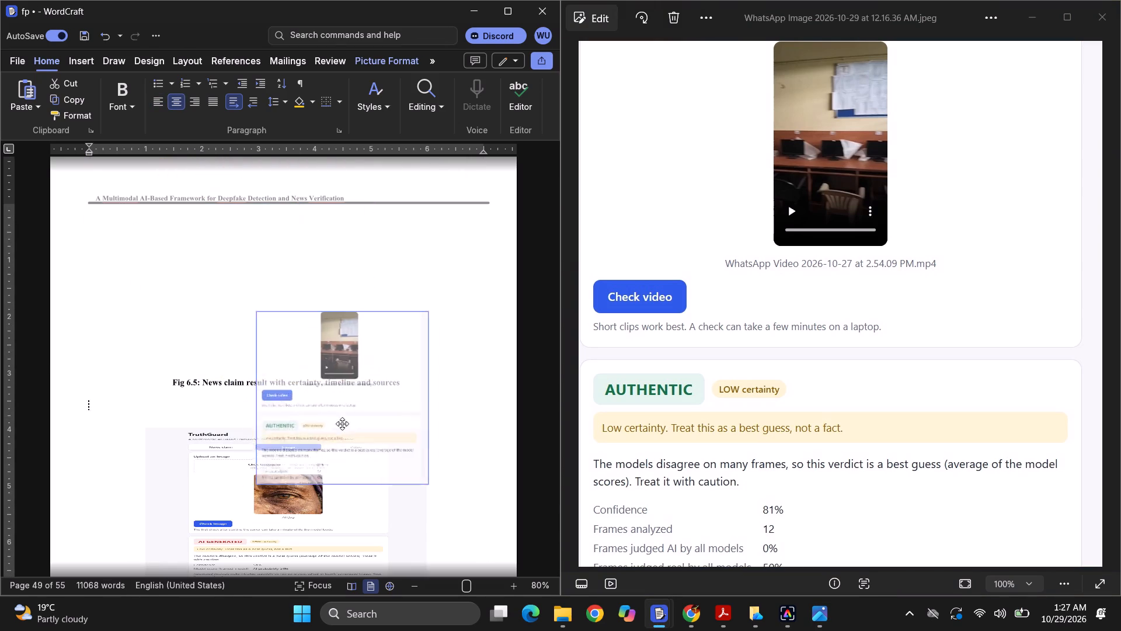
drag(342, 424, 121, 504)
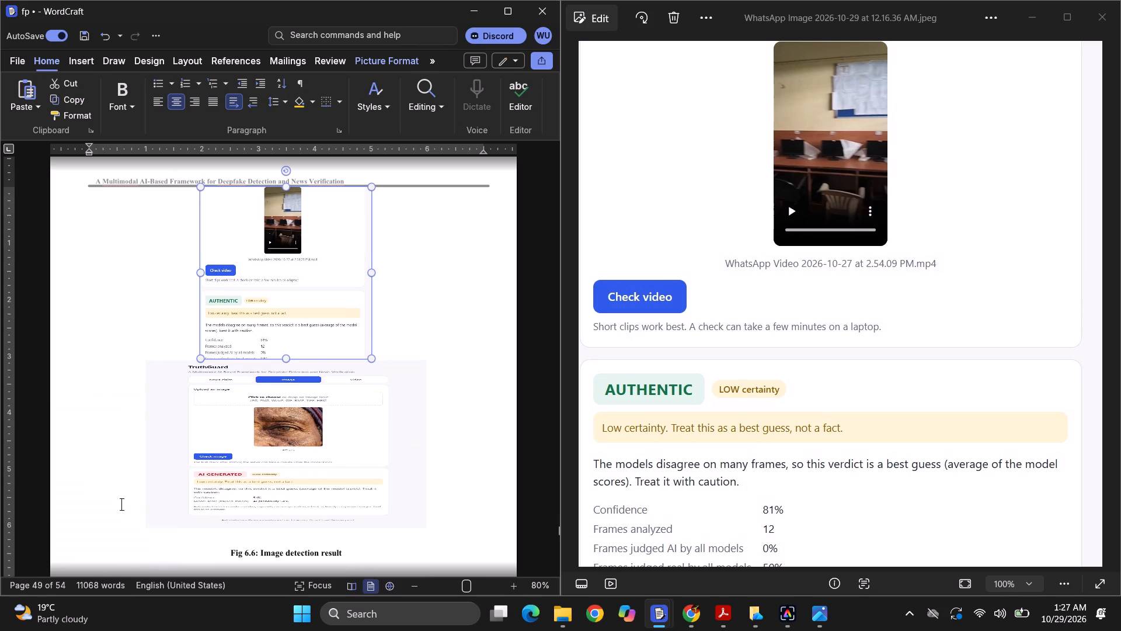
drag(274, 303, 300, 580)
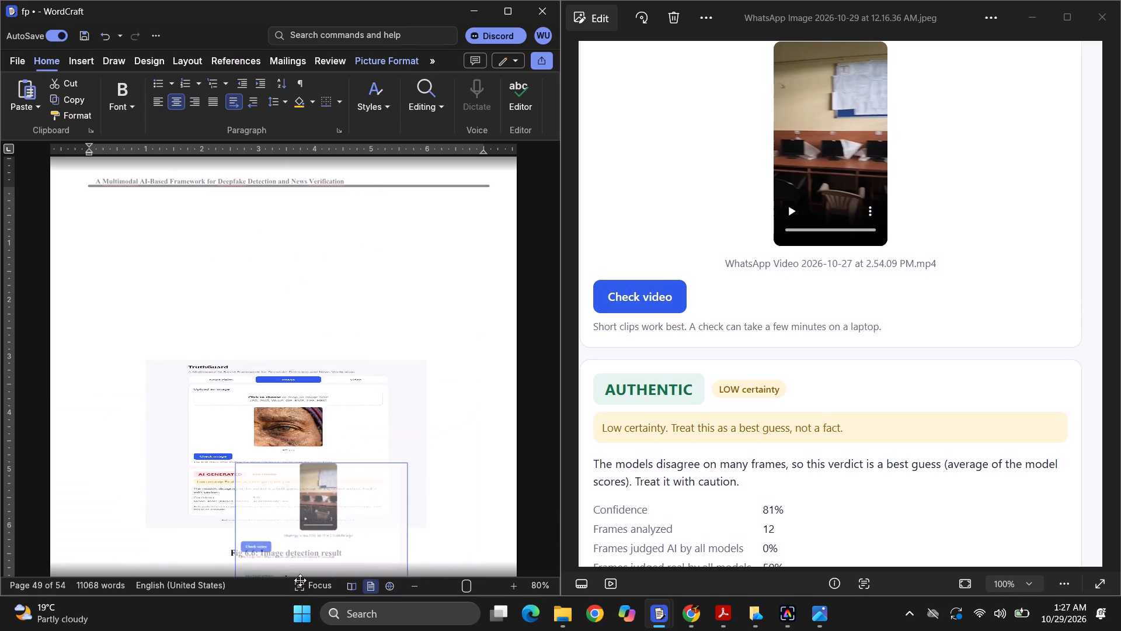
drag(300, 580, 271, 583)
Delete blank space directly above the Fig 6.7: Video detection result caption to bring it closer to the screenshot.
scroll(291, 460, down, 1)
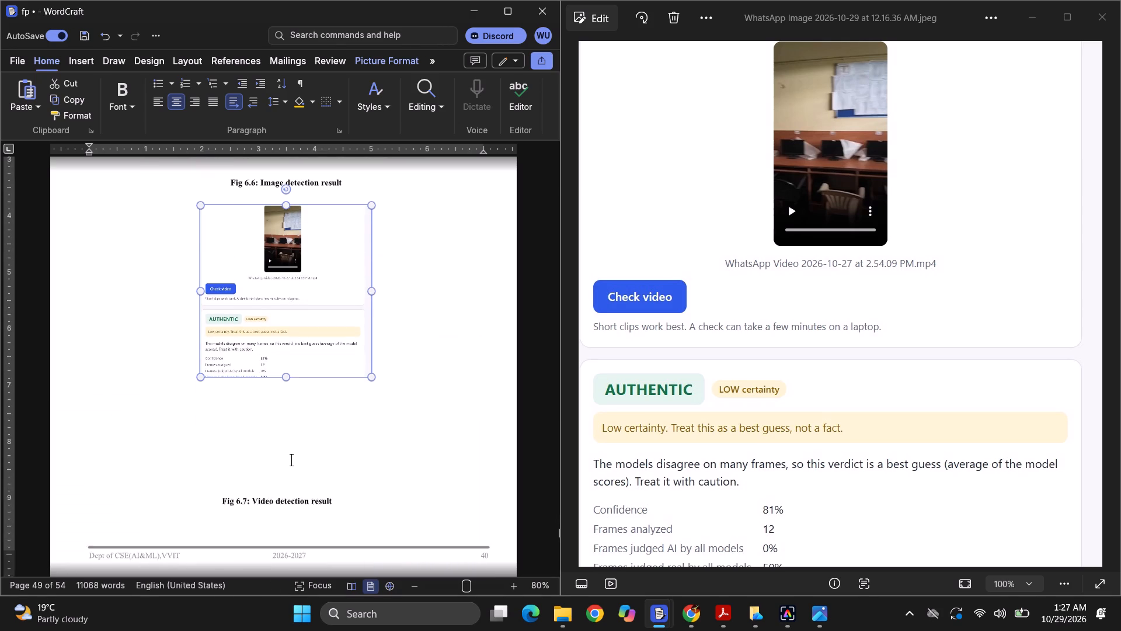
scroll(291, 460, down, 1)
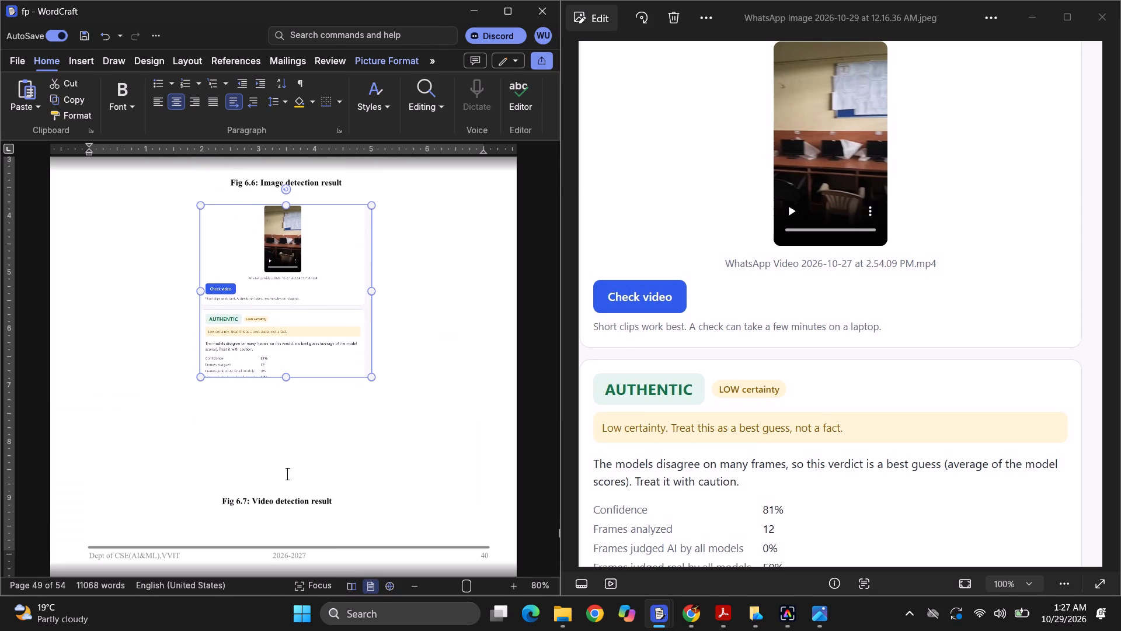
click(283, 475)
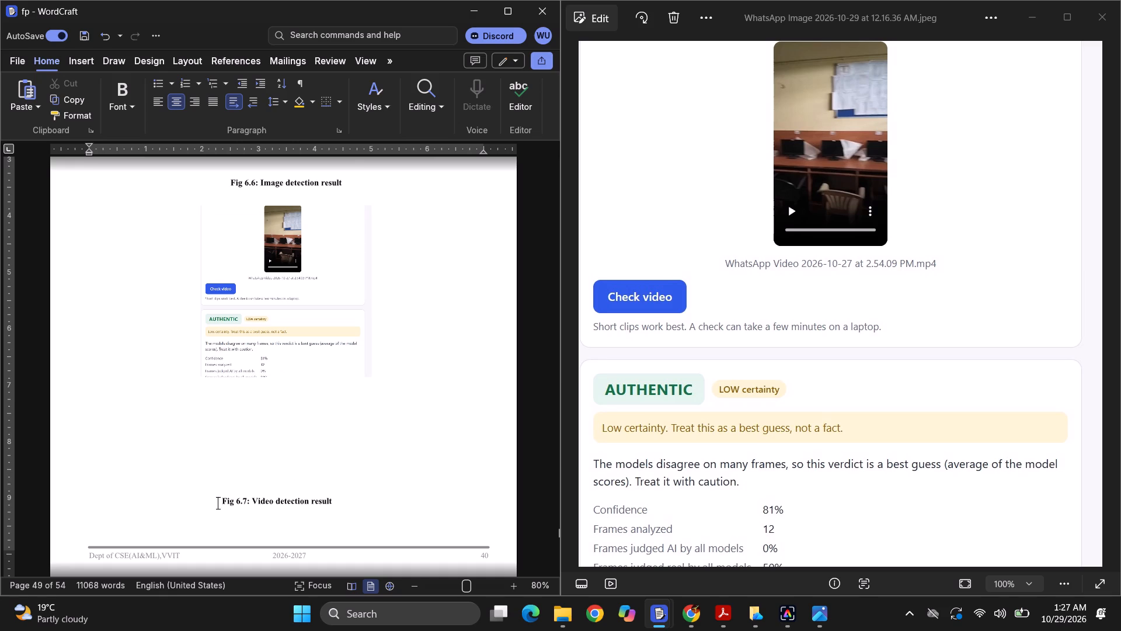
key(backslash)
key(BackSpace)
key(BackSpace)
key(BackSpace)
key(BackSpace)
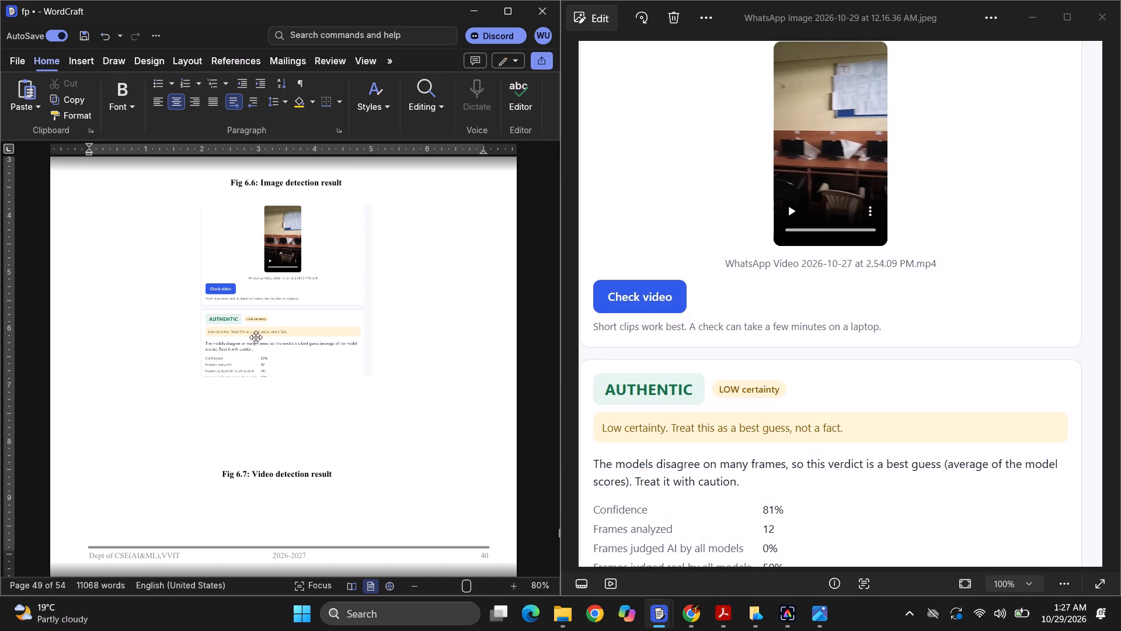
Move the video detection screenshot slightly lower, toward the Fig 6.7 caption.
click(294, 297)
drag(294, 297, 295, 335)
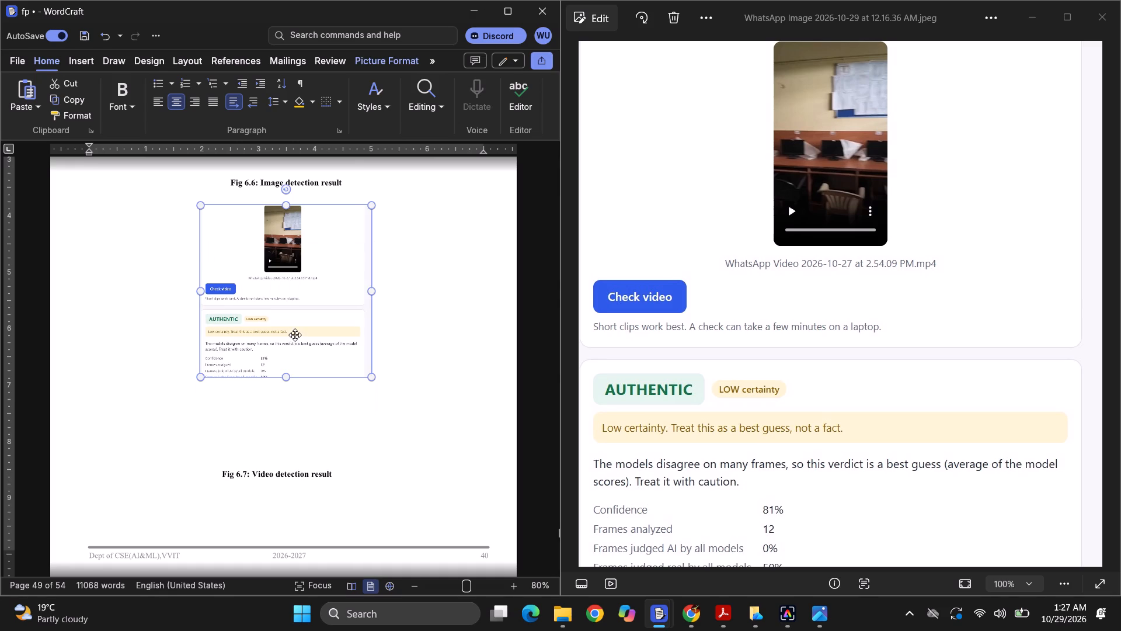
Widen the video detection result screenshot above the Fig 6.7 caption to about the width of the Fig 6.6 screenshot.
drag(372, 292, 396, 293)
drag(396, 293, 440, 301)
scroll(286, 309, up, 1)
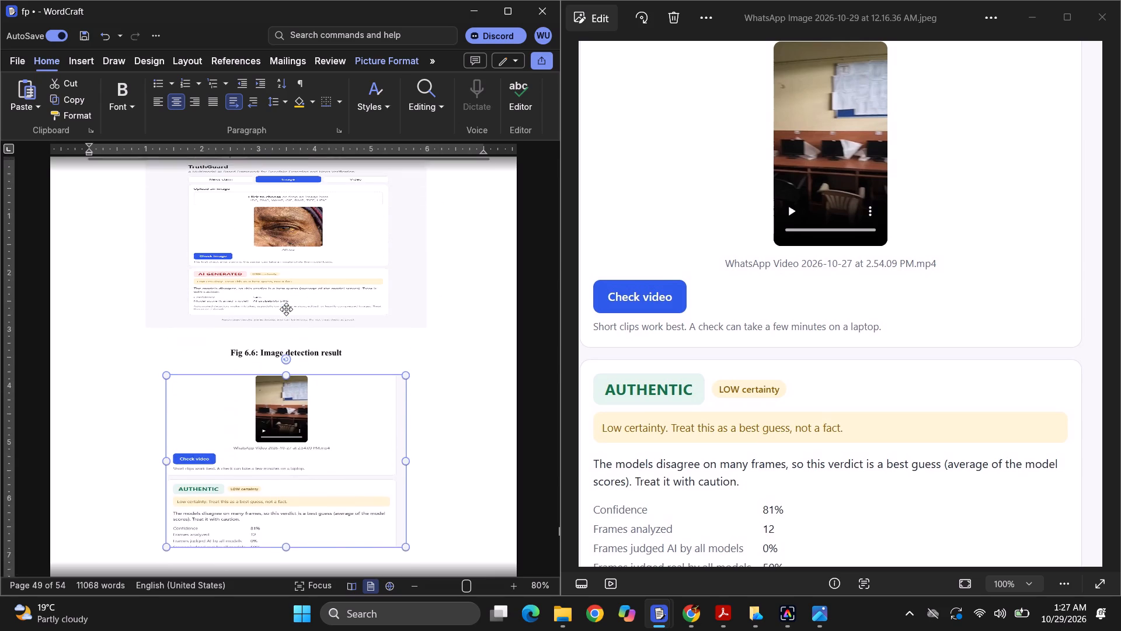
scroll(286, 309, up, 1)
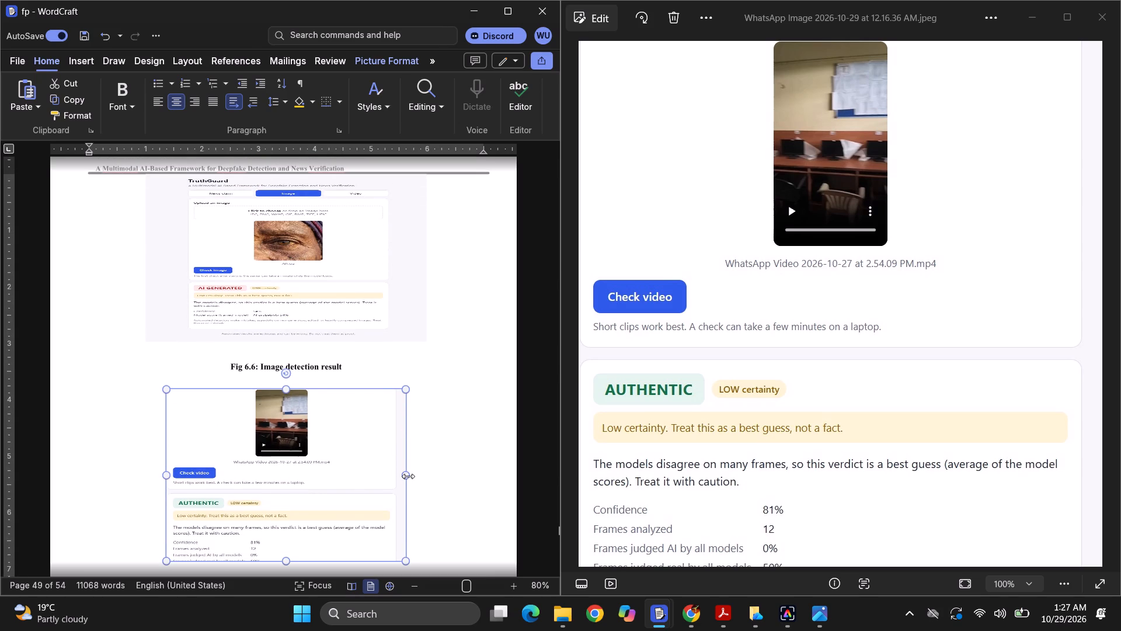
drag(408, 476, 431, 478)
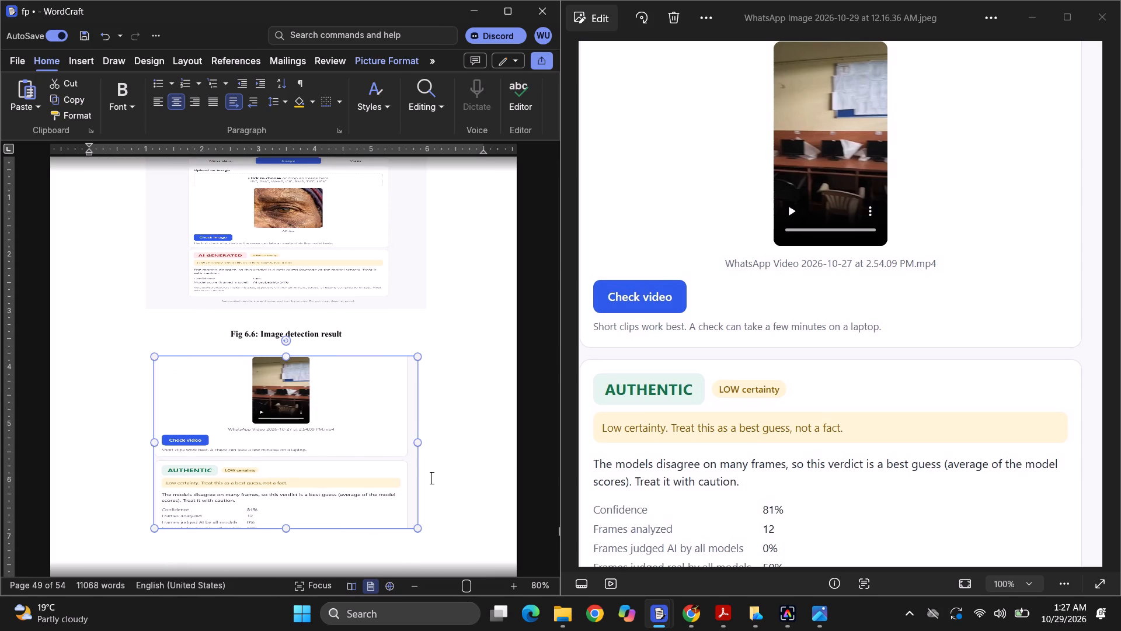
drag(416, 446, 431, 446)
scroll(361, 453, down, 1)
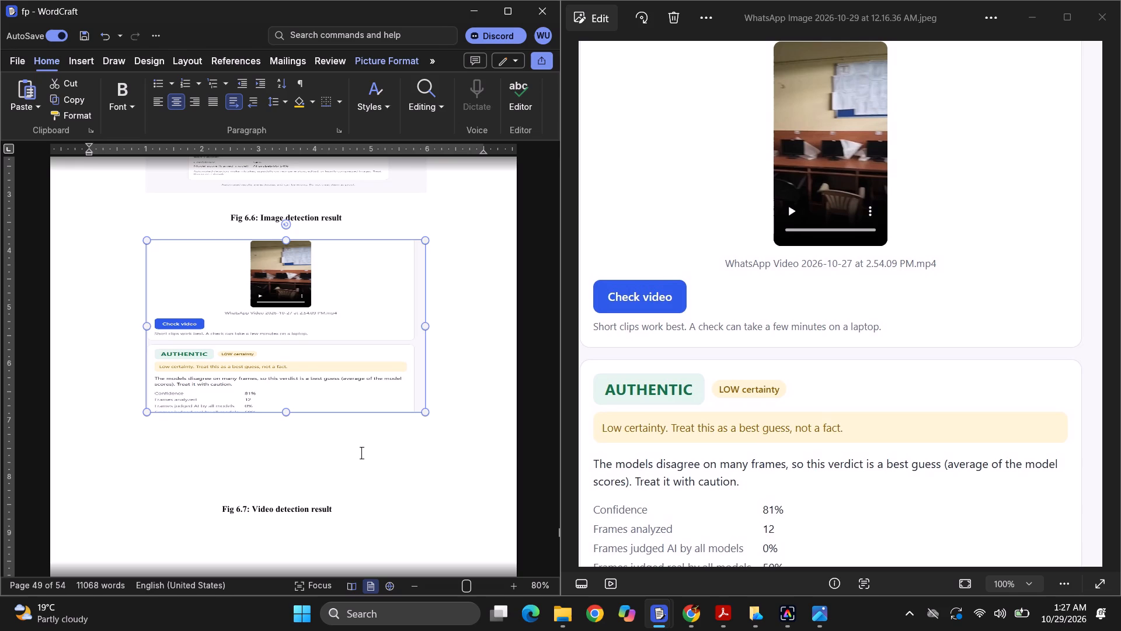
Delete the surplus blank lines between the video result screenshot and the Fig 6.7 caption, and remove the space before the caption text.
click(305, 471)
key(BackSpace)
key(BackSpace)
key(BackSpace)
key(BackSpace)
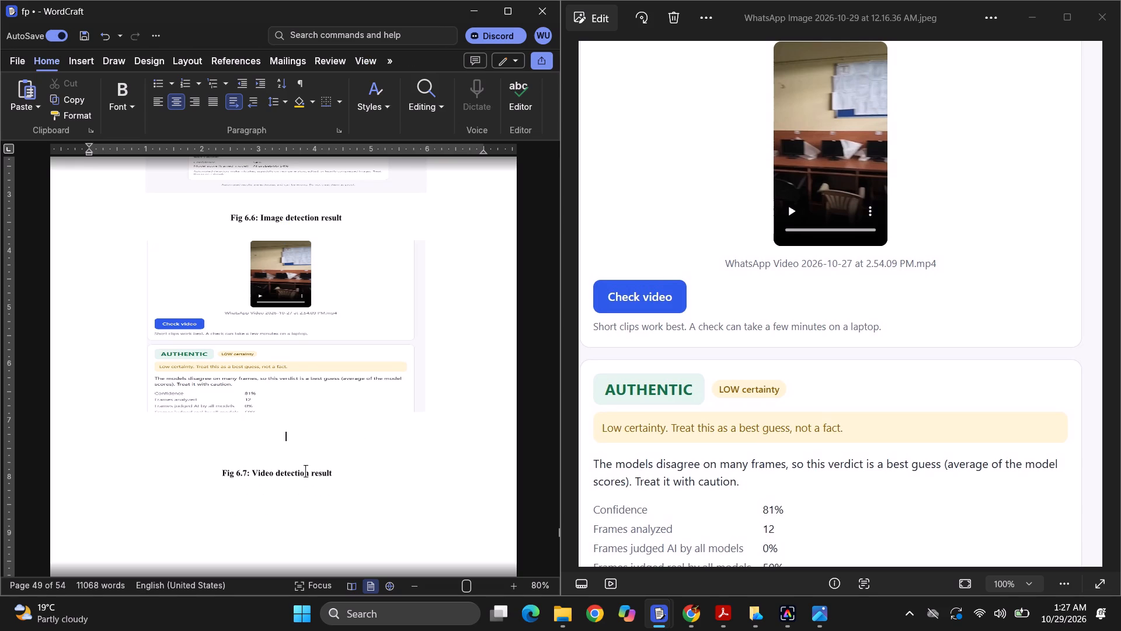
key(BackSpace)
click(220, 471)
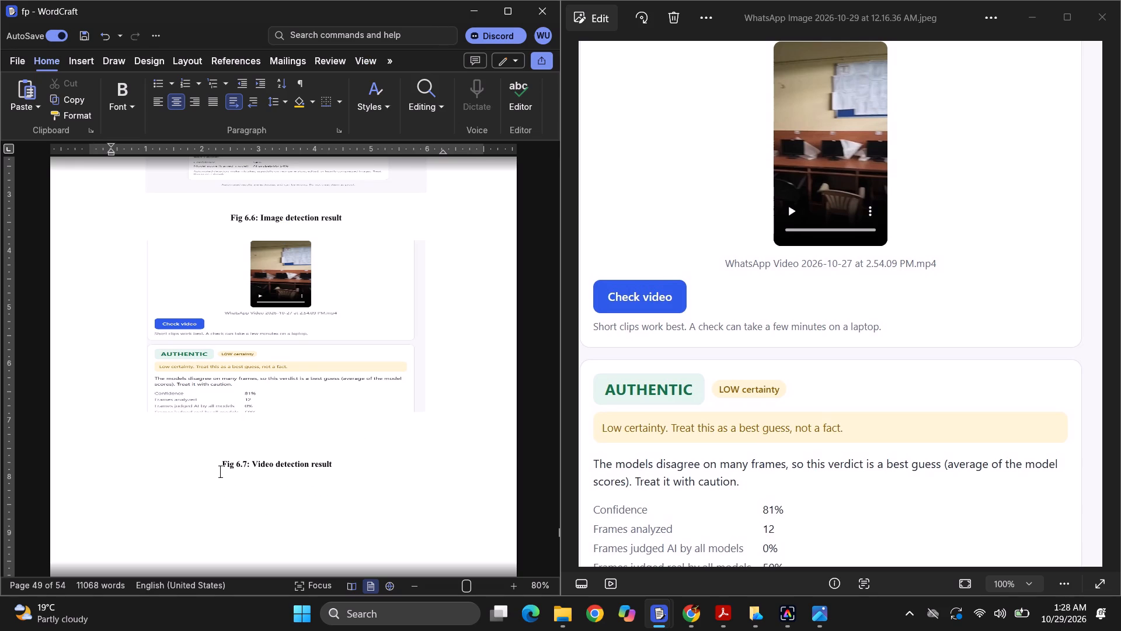
key(BackSpace)
Add a blank line below the Fig 6.6 caption and remove one blank line above the Fig 6.7 caption.
scroll(254, 393, up, 1)
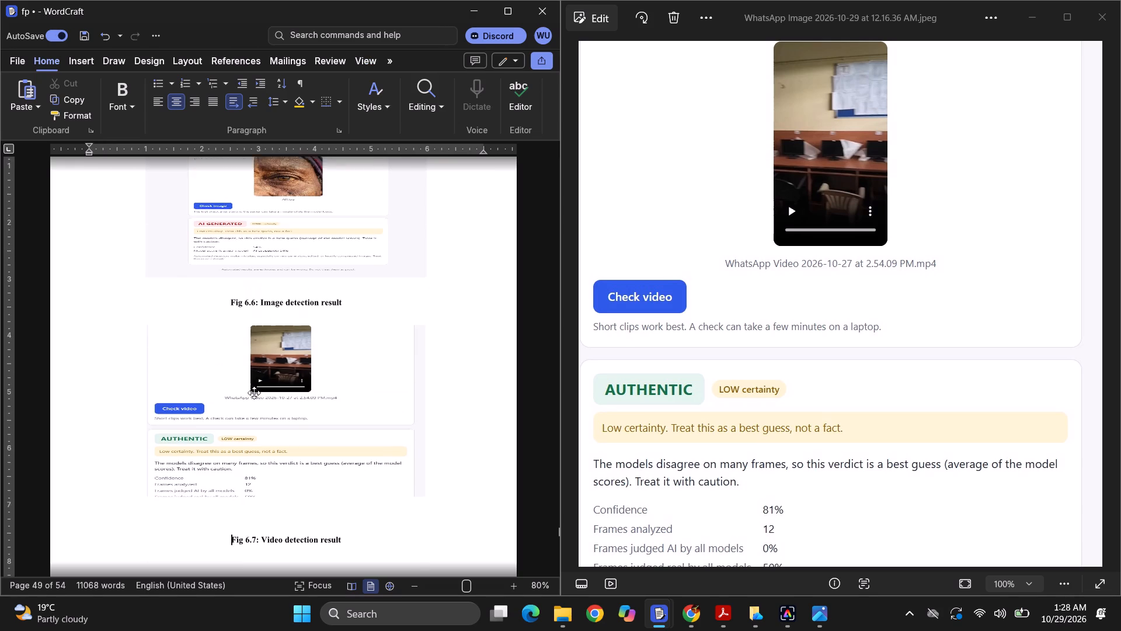
scroll(254, 393, up, 1)
click(363, 376)
key(Return)
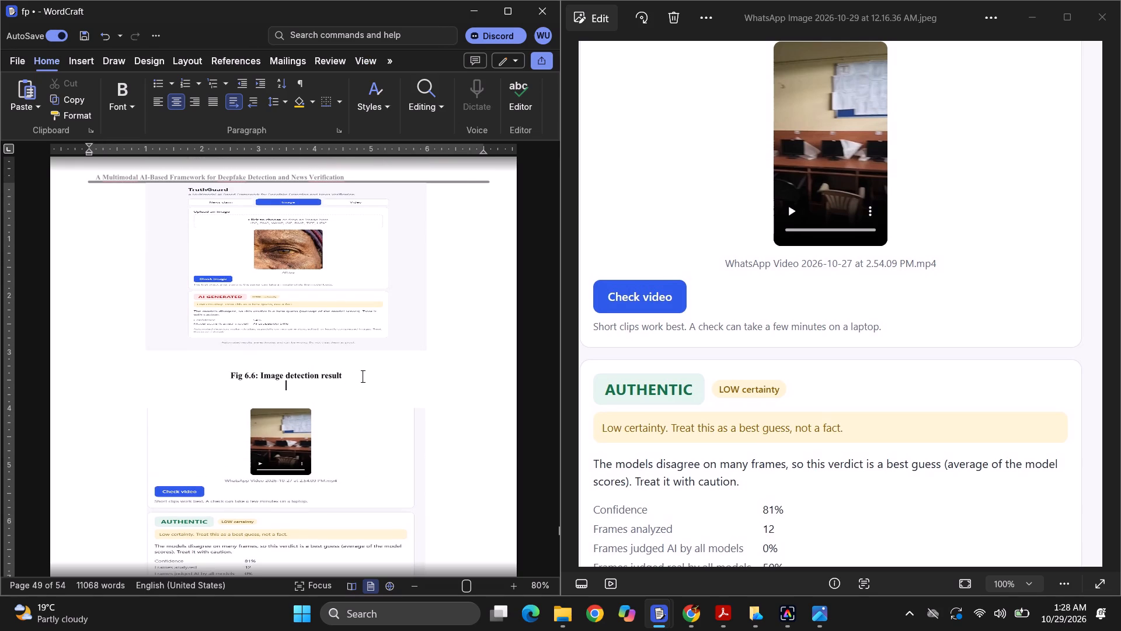
scroll(329, 433, down, 2)
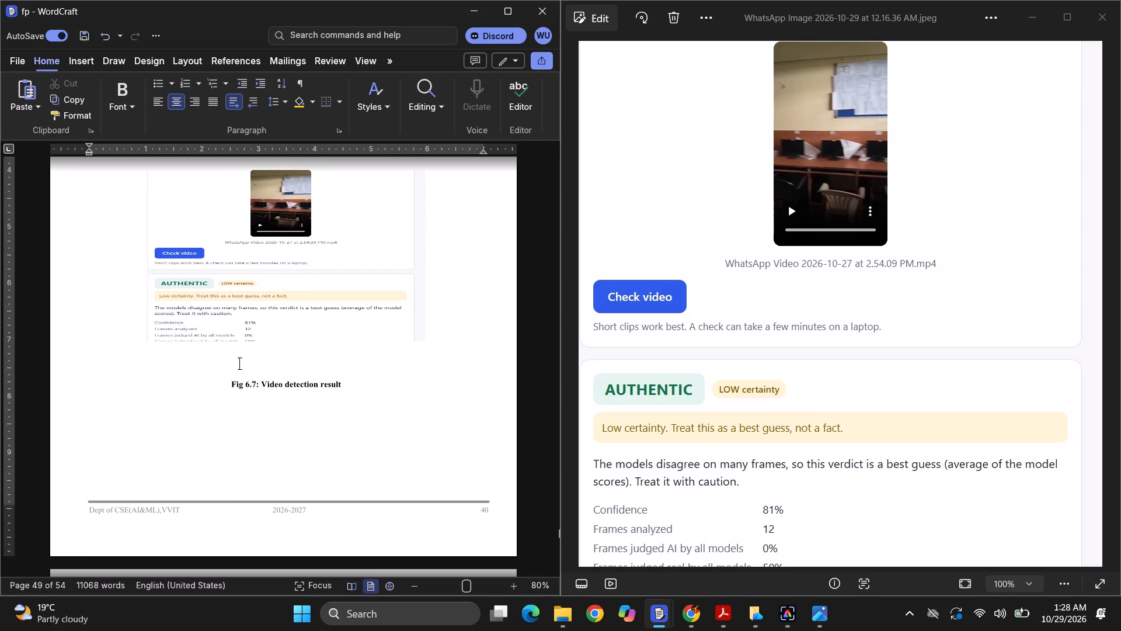
click(239, 362)
key(BackSpace)
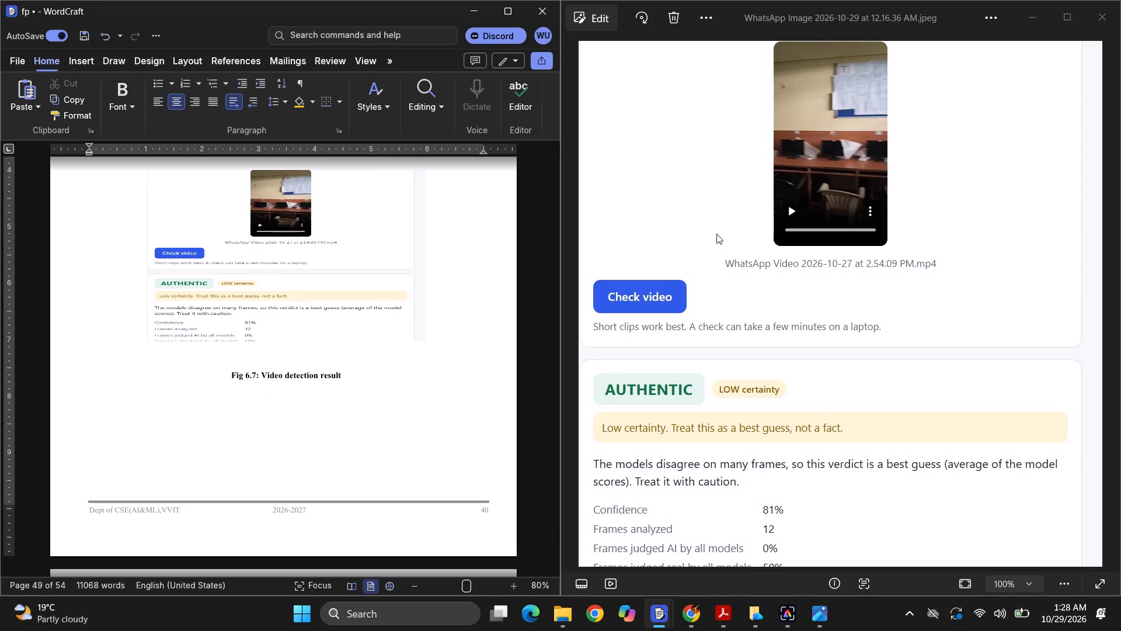
Close the video result screenshot in the image viewer and maximize the report window.
click(1110, 21)
click(1110, 21)
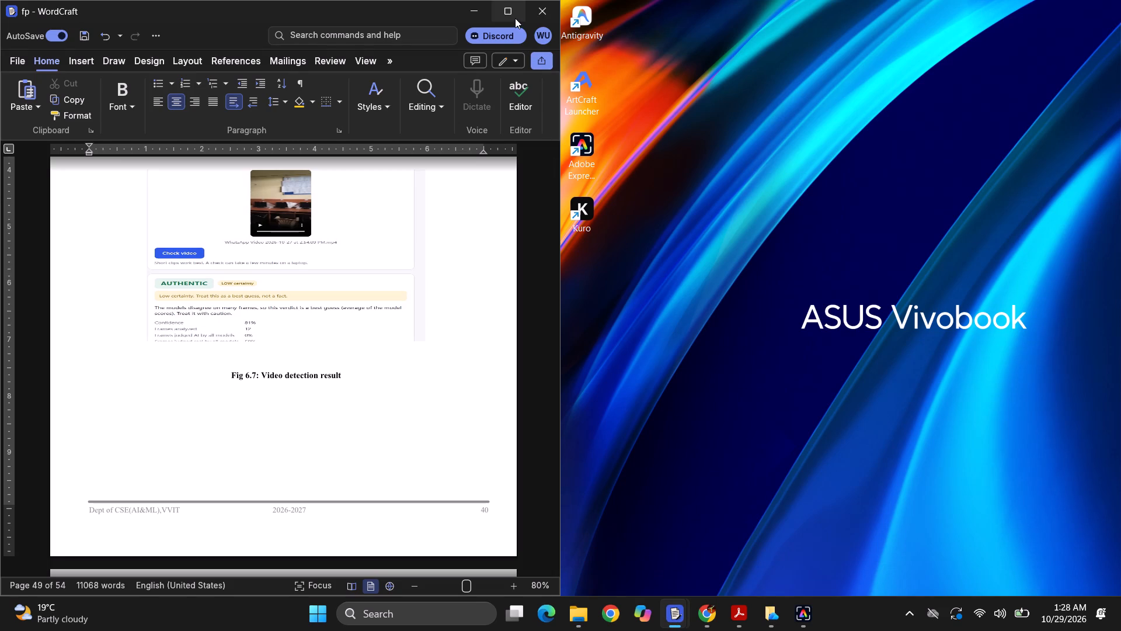
click(515, 18)
Insert six blank lines directly before the image detection result screenshot belonging to Fig 6.6.
scroll(607, 283, left, 1)
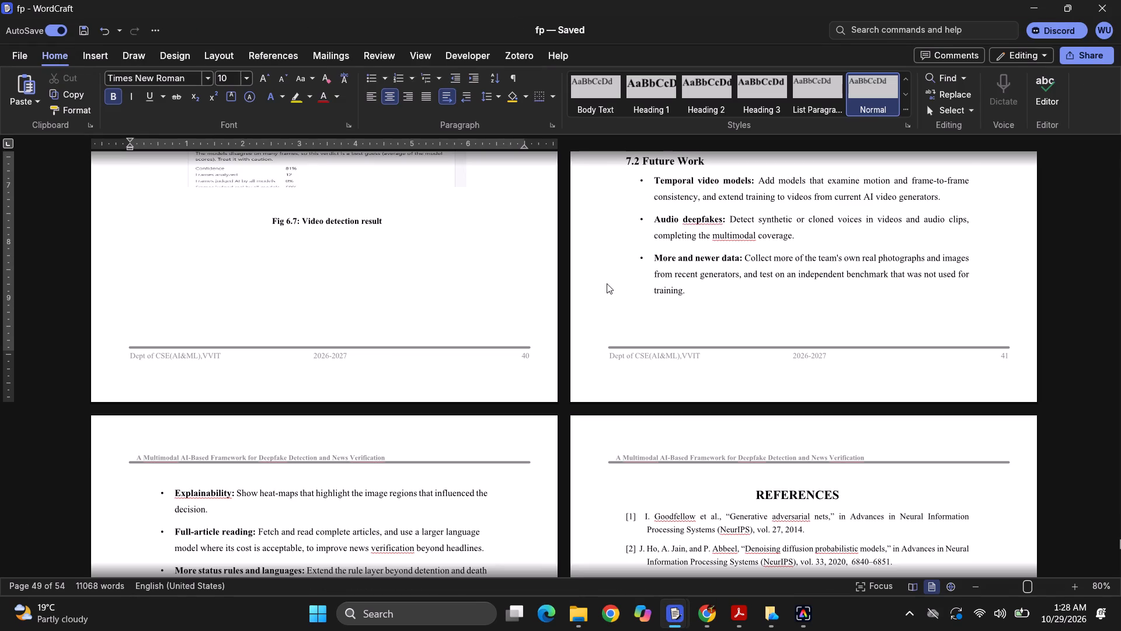
ctrl+scroll(607, 283, up, 3)
scroll(607, 283, up, 1)
ctrl+scroll(607, 283, down, 6)
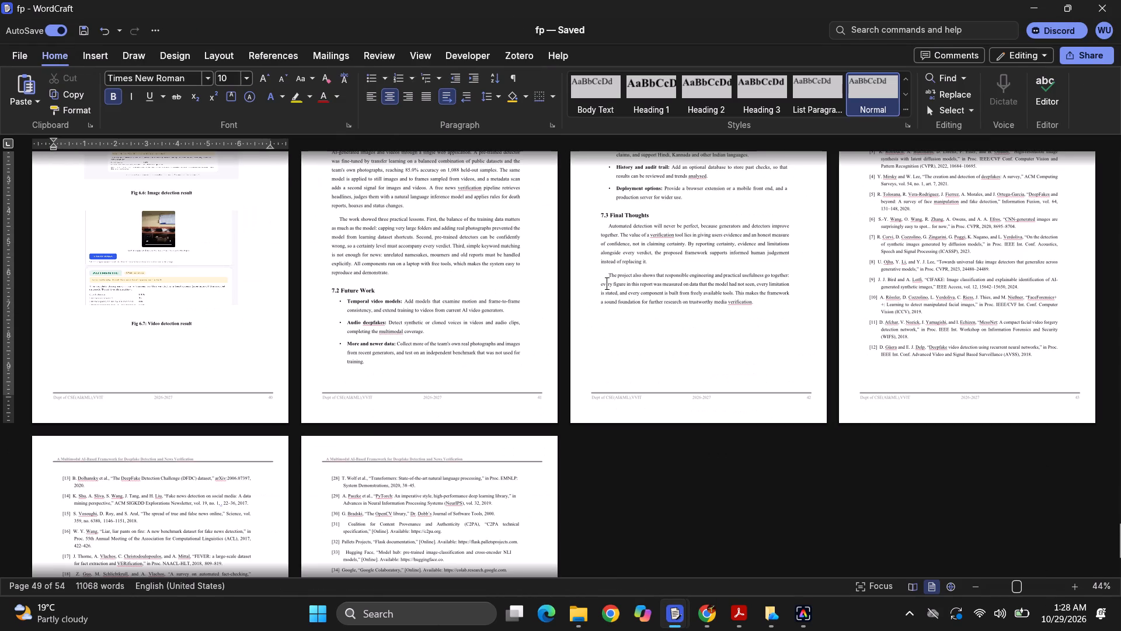
ctrl+scroll(207, 341, up, 5)
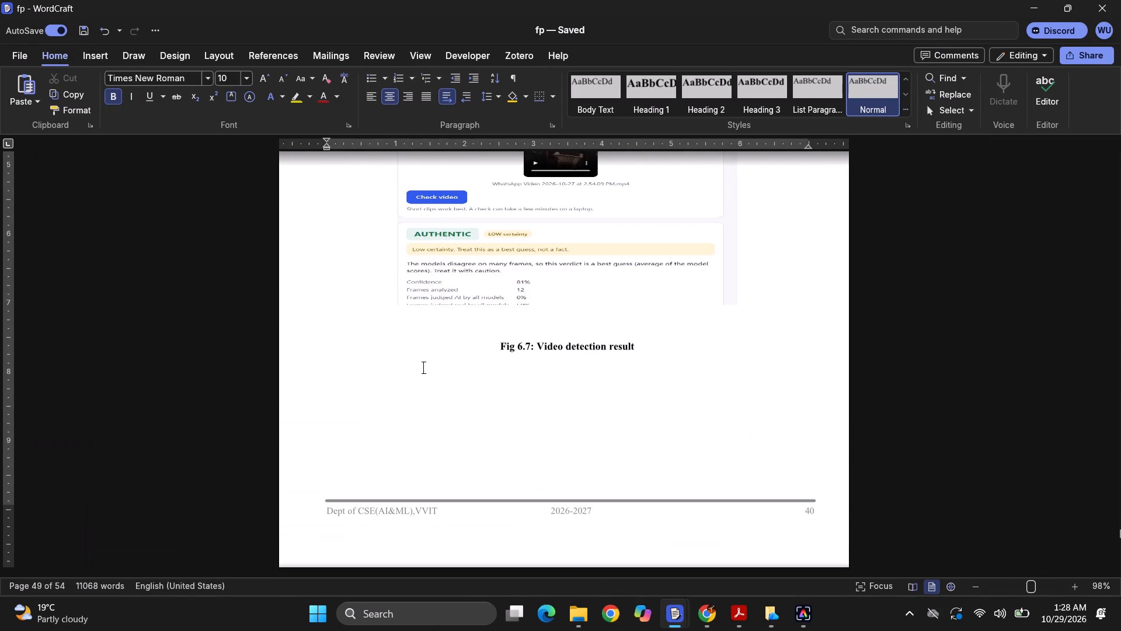
scroll(423, 367, up, 3)
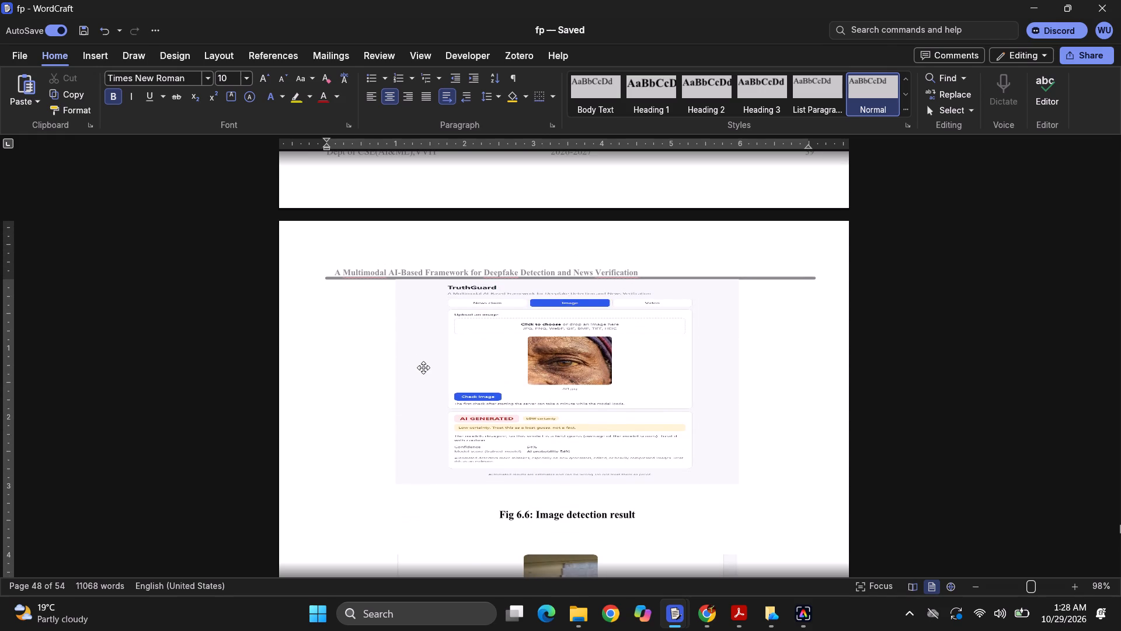
click(376, 295)
key(Return)
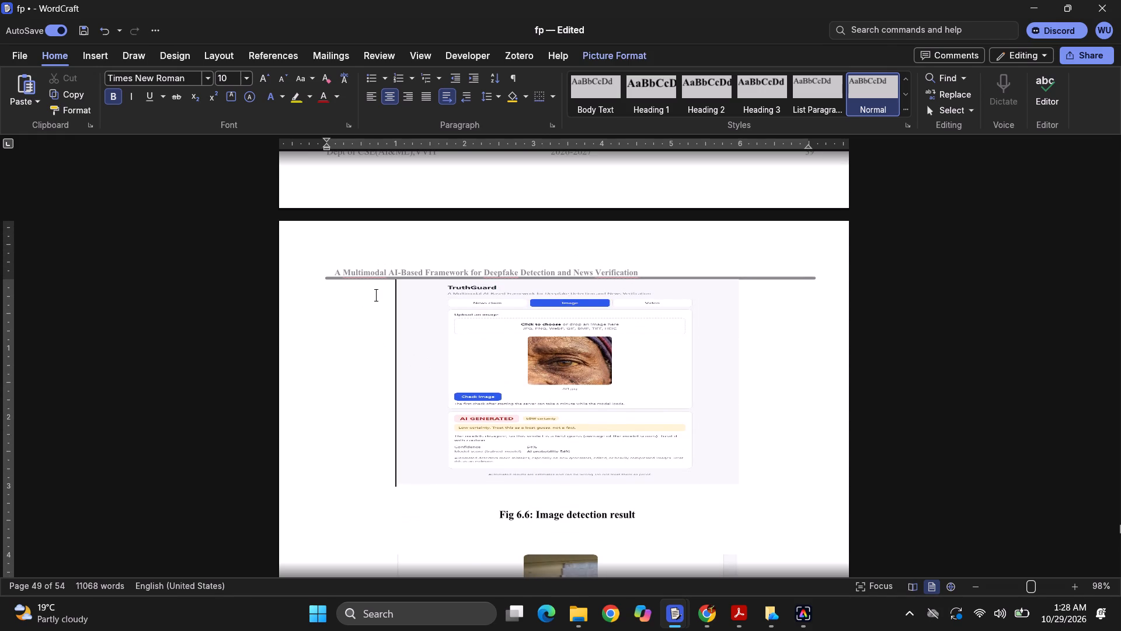
key(Return)
key(Return)
key(Return)
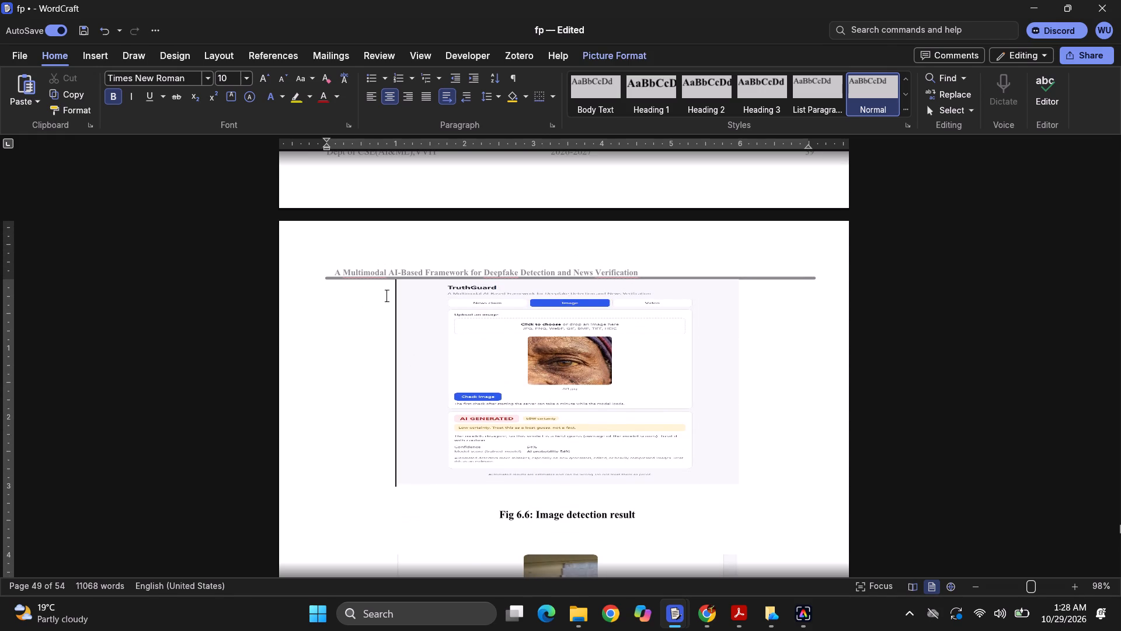
click(391, 295)
key(Return)
key(Return)
Check the placement and captions of Figs 6.2 to 6.7 in section 6.6, Implementation and Screenshots.
scroll(562, 289, up, 2)
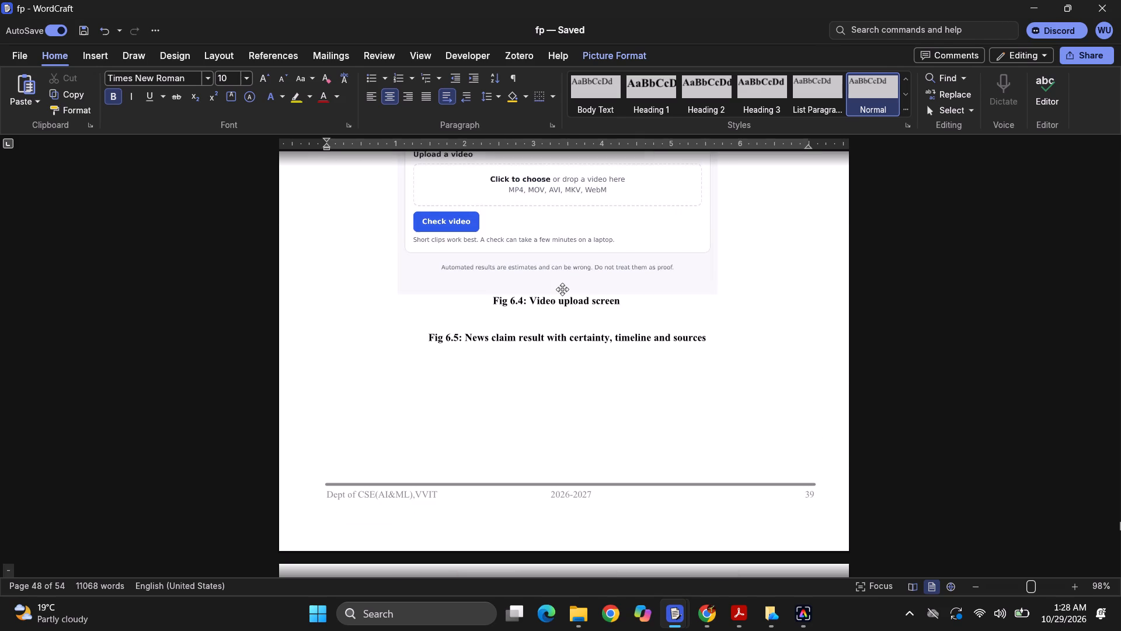
scroll(562, 289, up, 4)
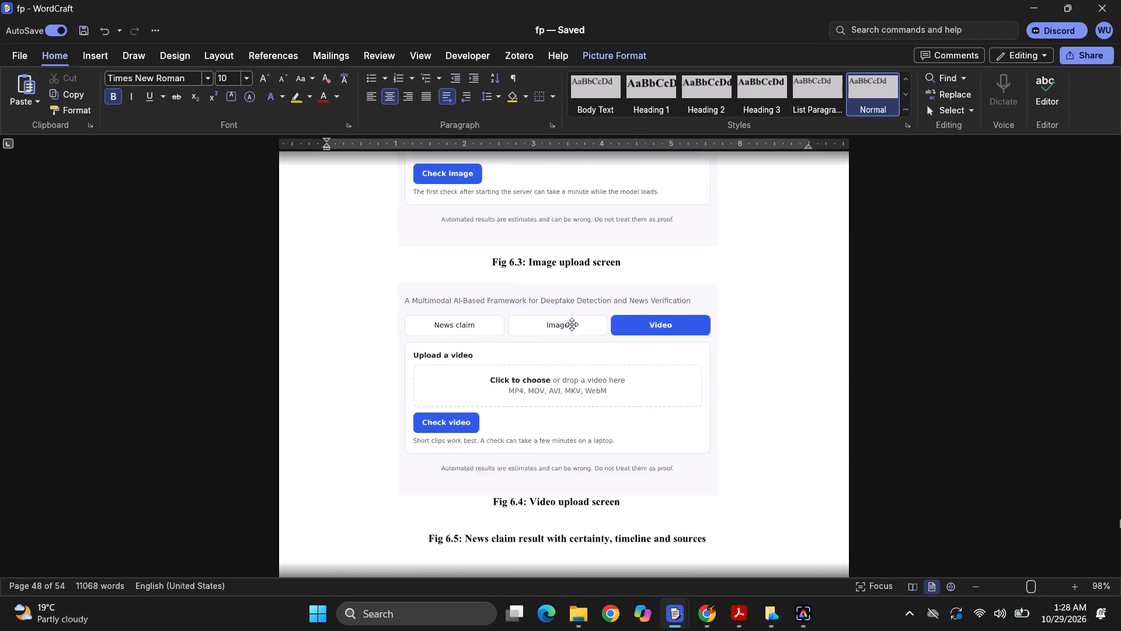
scroll(572, 324, up, 6)
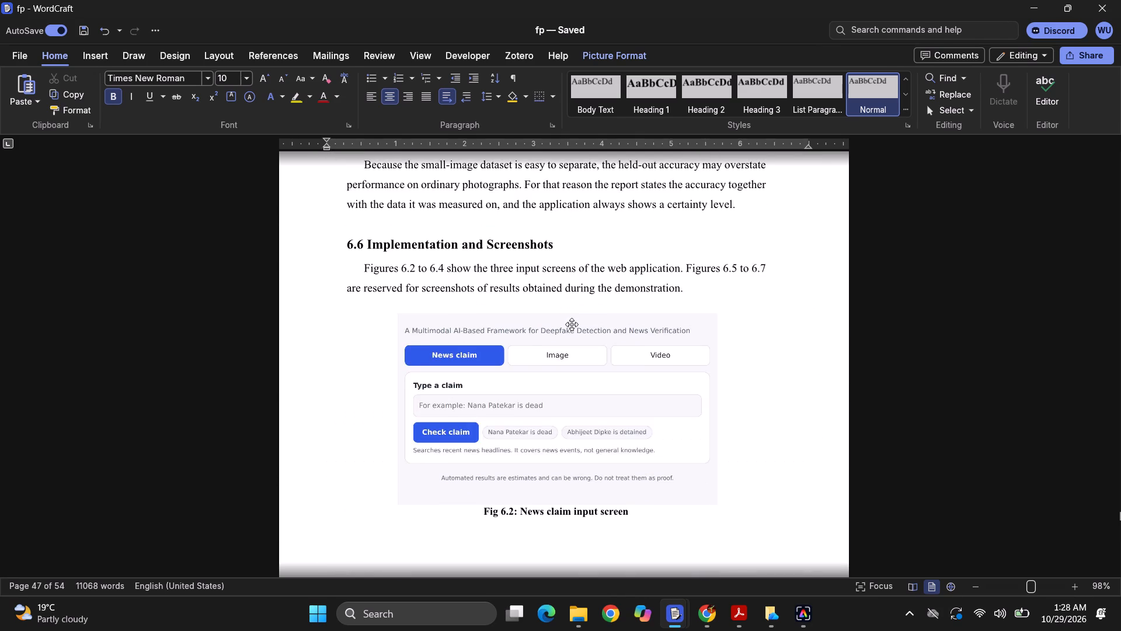
scroll(572, 324, up, 3)
ctrl+scroll(572, 324, down, 3)
scroll(572, 324, down, 1)
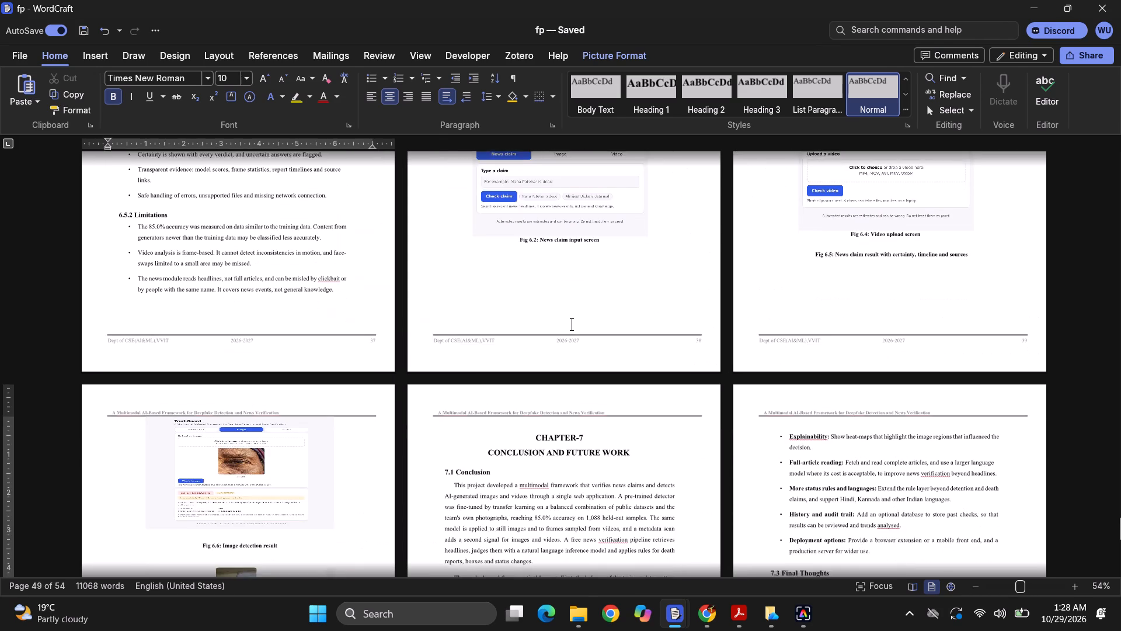
scroll(572, 324, down, 3)
scroll(572, 324, up, 1)
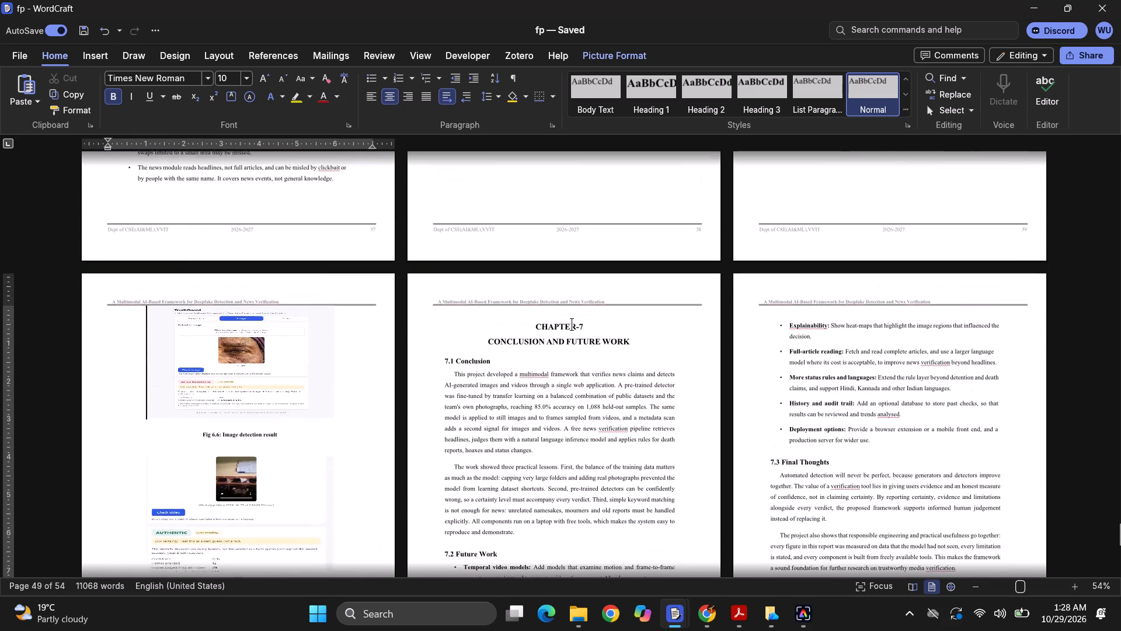
scroll(572, 324, up, 2)
scroll(572, 324, down, 1)
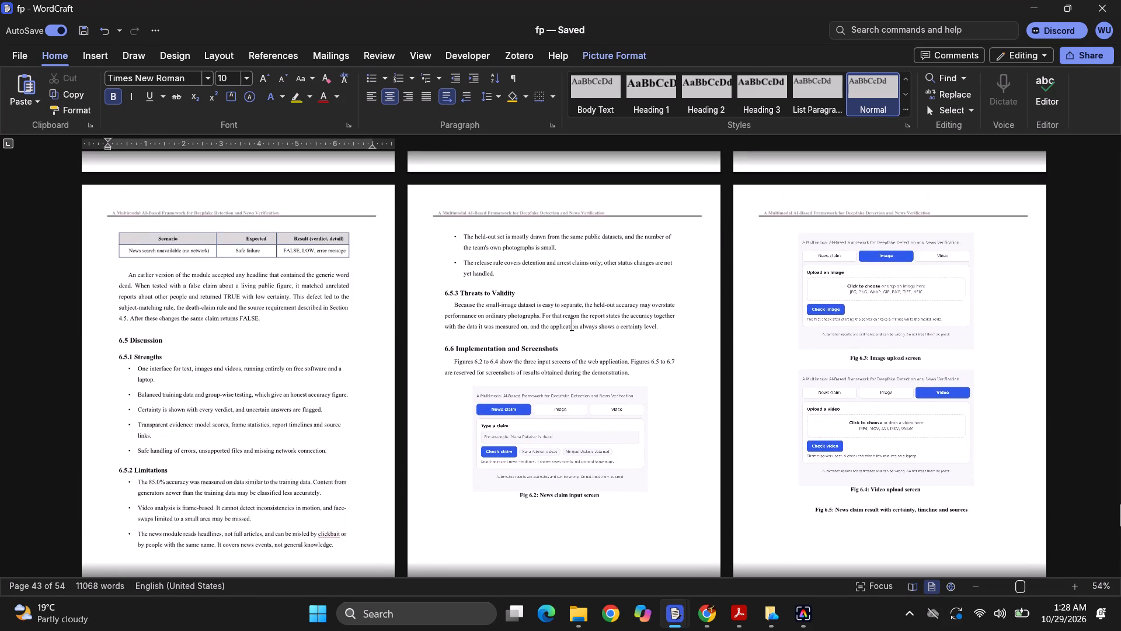
scroll(572, 324, down, 1)
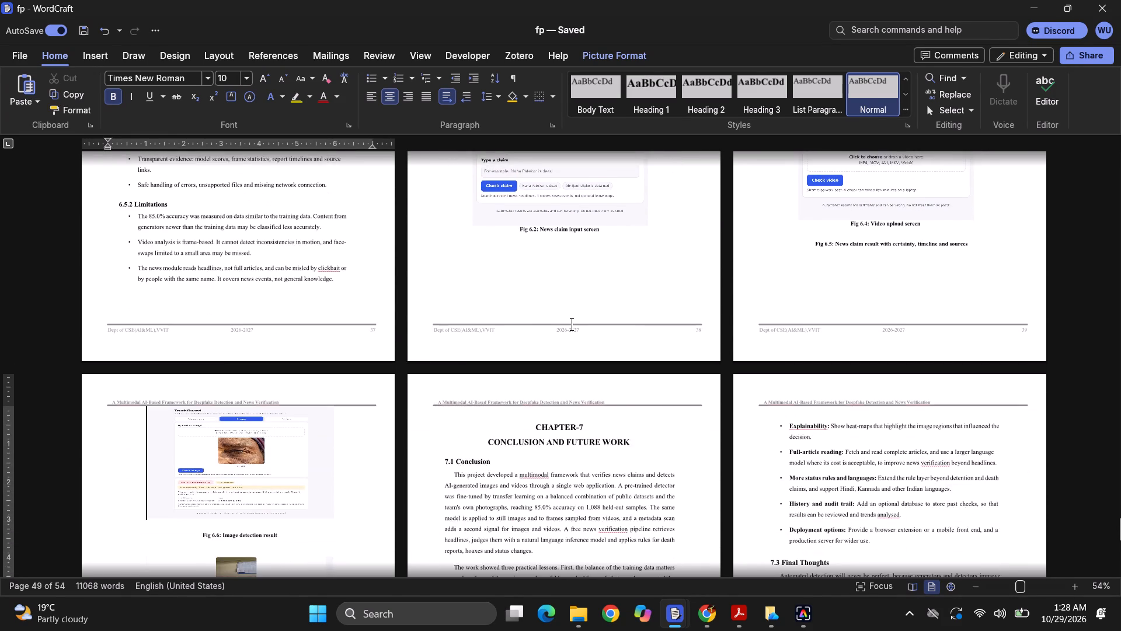
scroll(572, 324, down, 1)
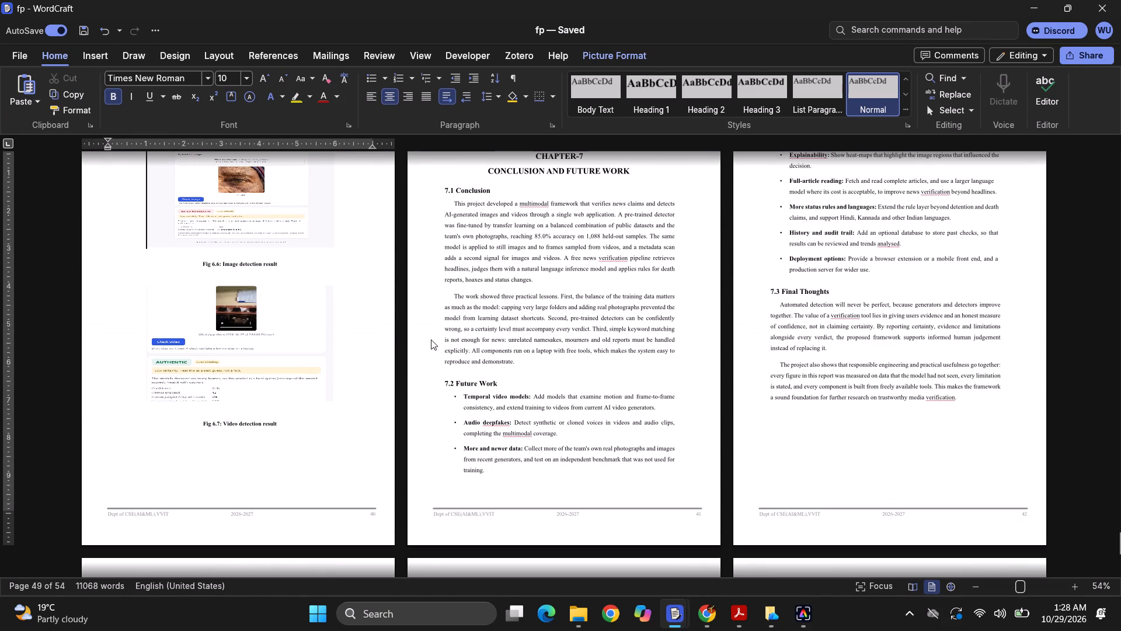
Look over the page layout of the whole report, including the Fig 4.1 system architecture page and the chapter 5 pages.
scroll(431, 339, down, 7)
ctrl+scroll(431, 339, down, 4)
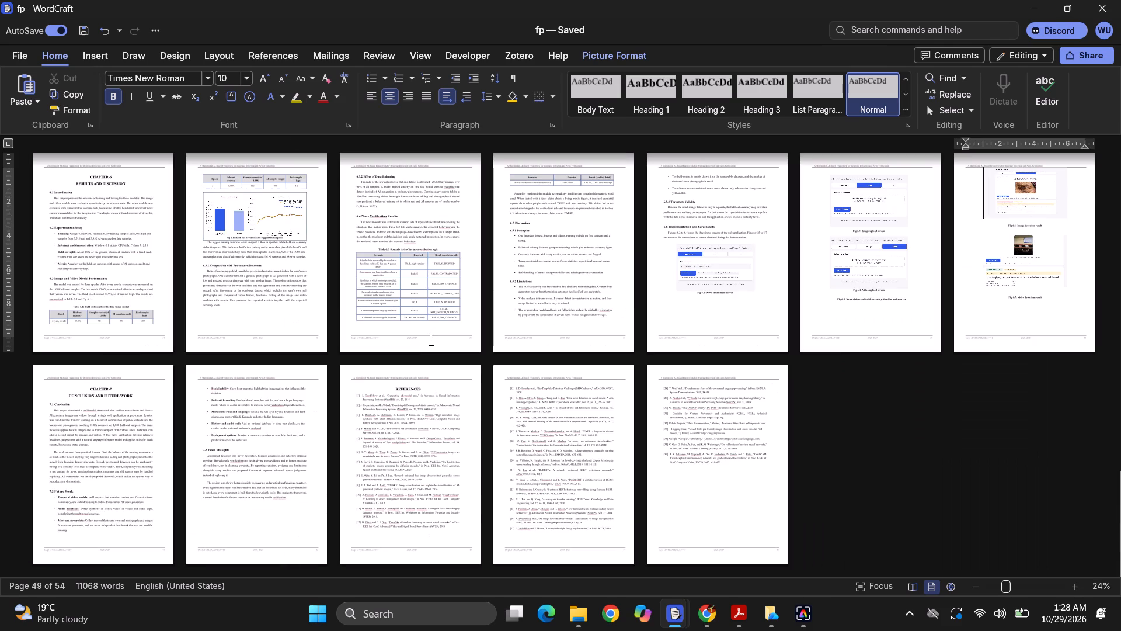
scroll(431, 339, up, 4)
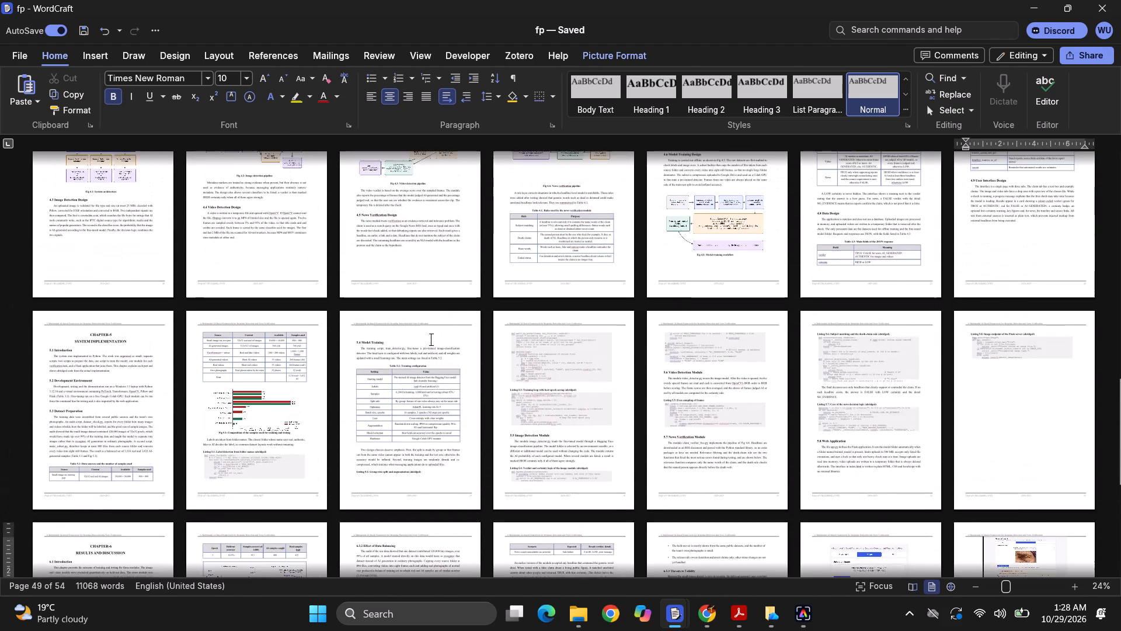
scroll(431, 339, up, 4)
scroll(431, 339, down, 3)
ctrl+scroll(431, 339, up, 8)
scroll(471, 393, up, 1)
ctrl+scroll(471, 393, down, 3)
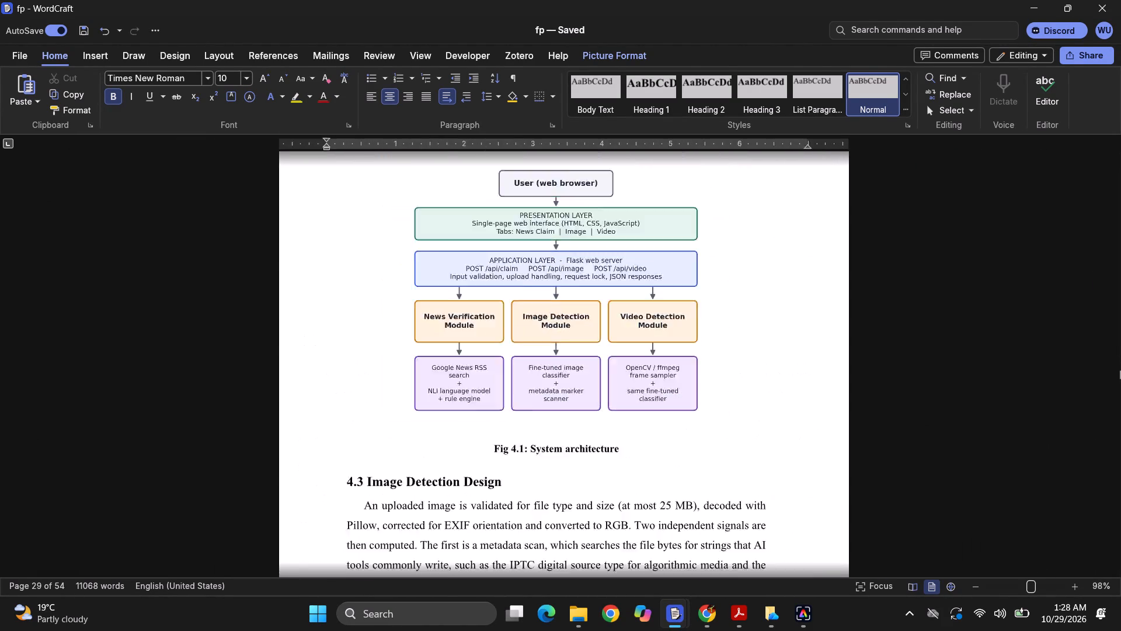
ctrl+scroll(471, 393, down, 4)
right_click(471, 393)
scroll(471, 393, down, 5)
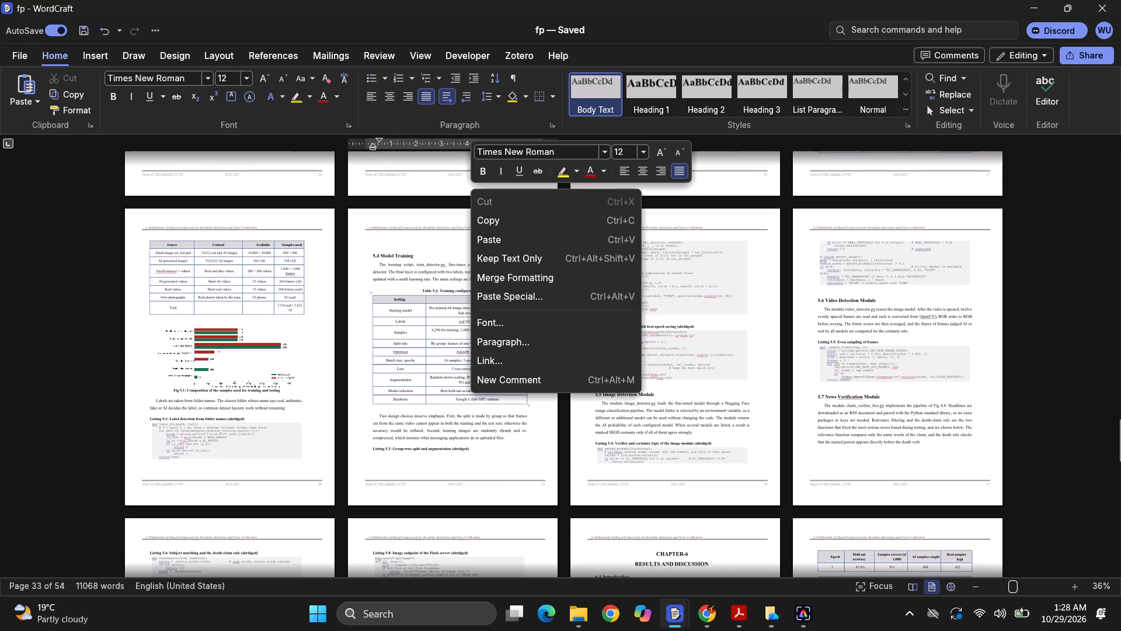
click(479, 467)
Place the text cursor on the blank line between the Fig 6.4 and Fig 6.5 captions.
scroll(479, 467, down, 10)
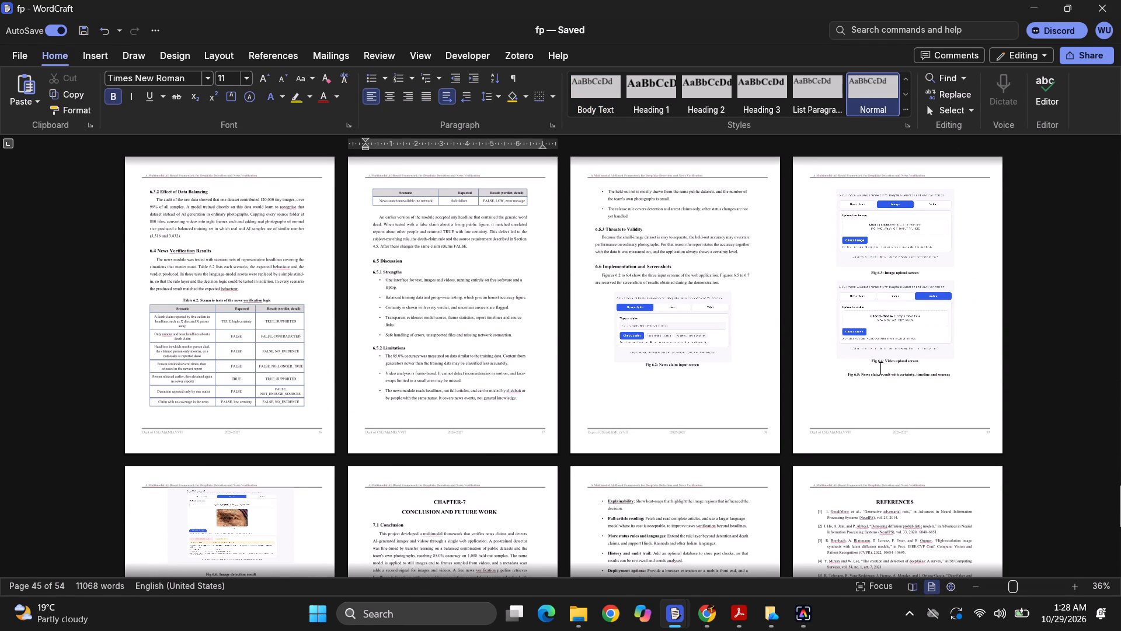
click(904, 366)
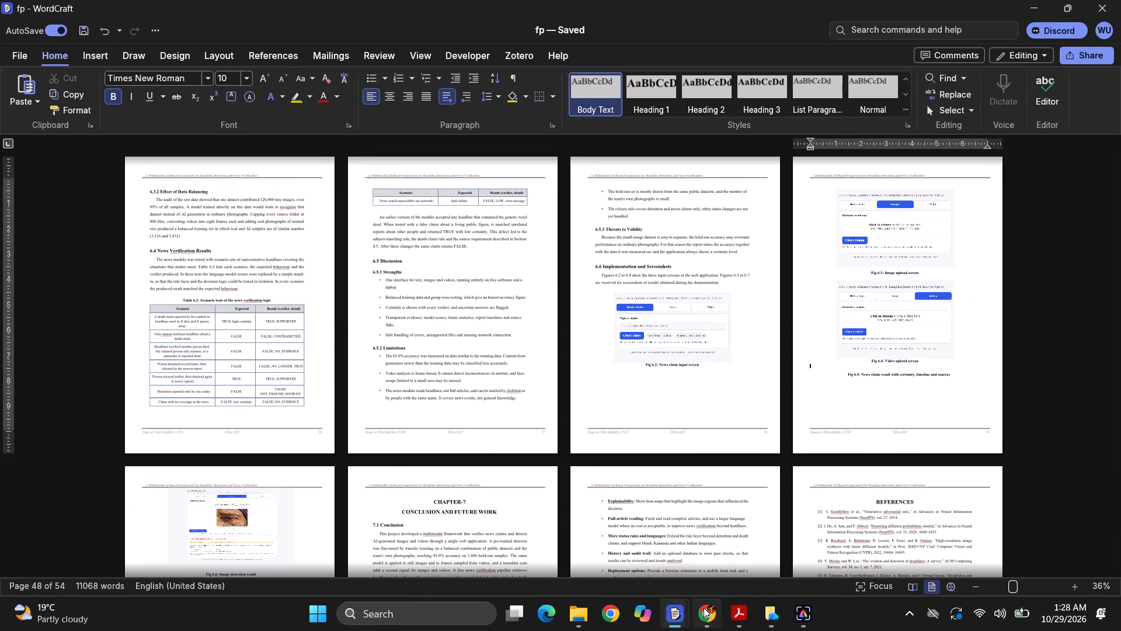
Switch to File Explorer and open the Downloads folder holding the result screenshots.
click(593, 615)
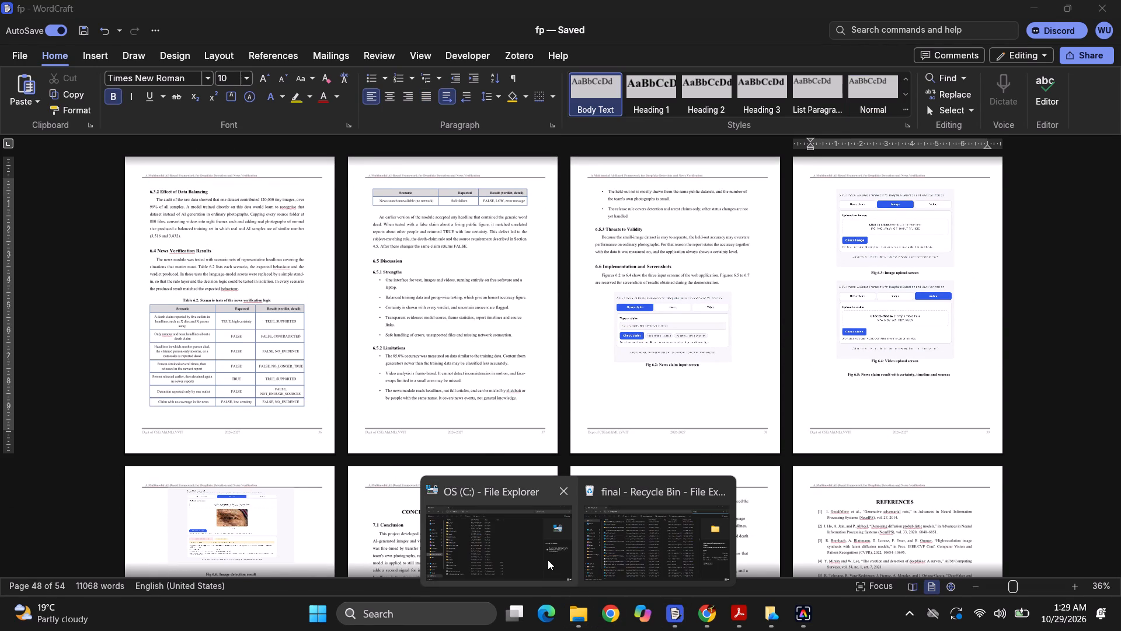
click(550, 559)
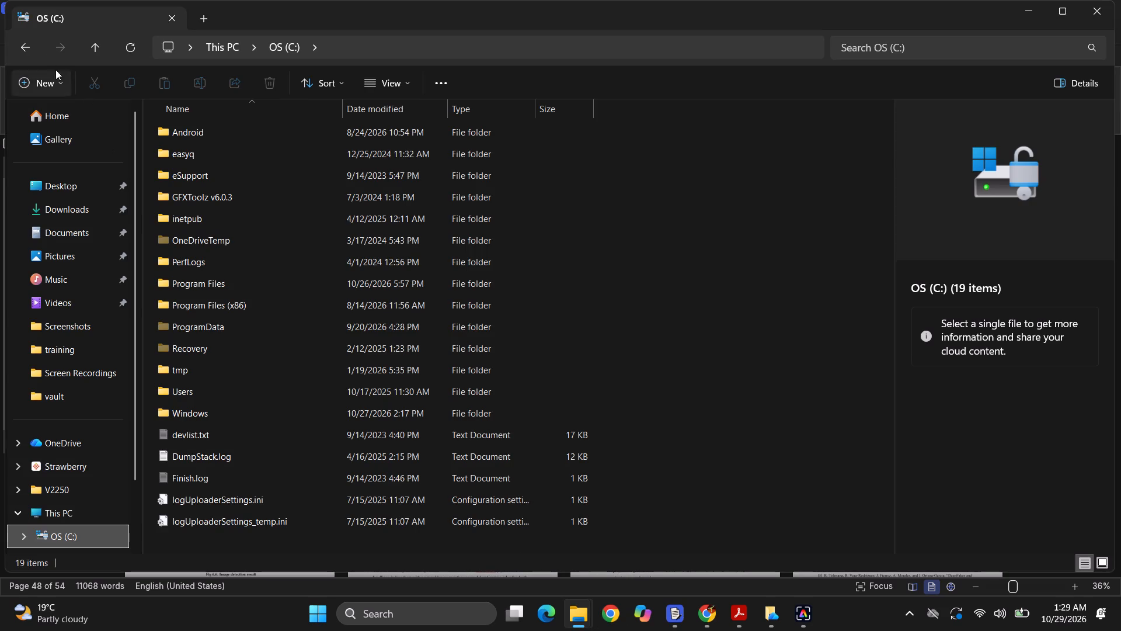
click(38, 48)
click(30, 45)
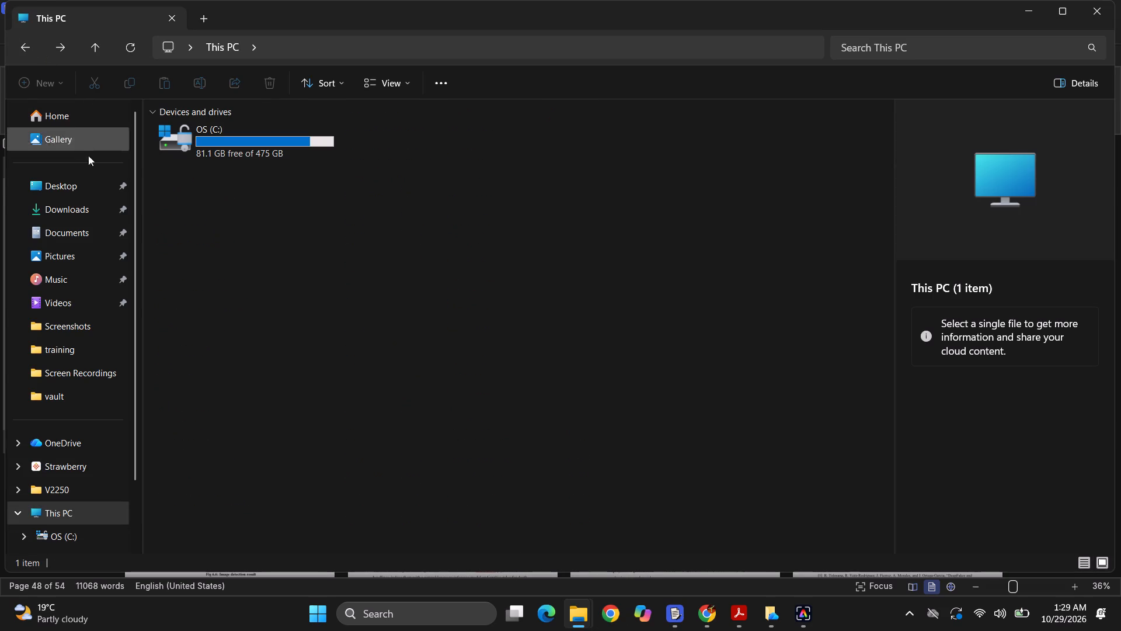
click(85, 197)
click(88, 213)
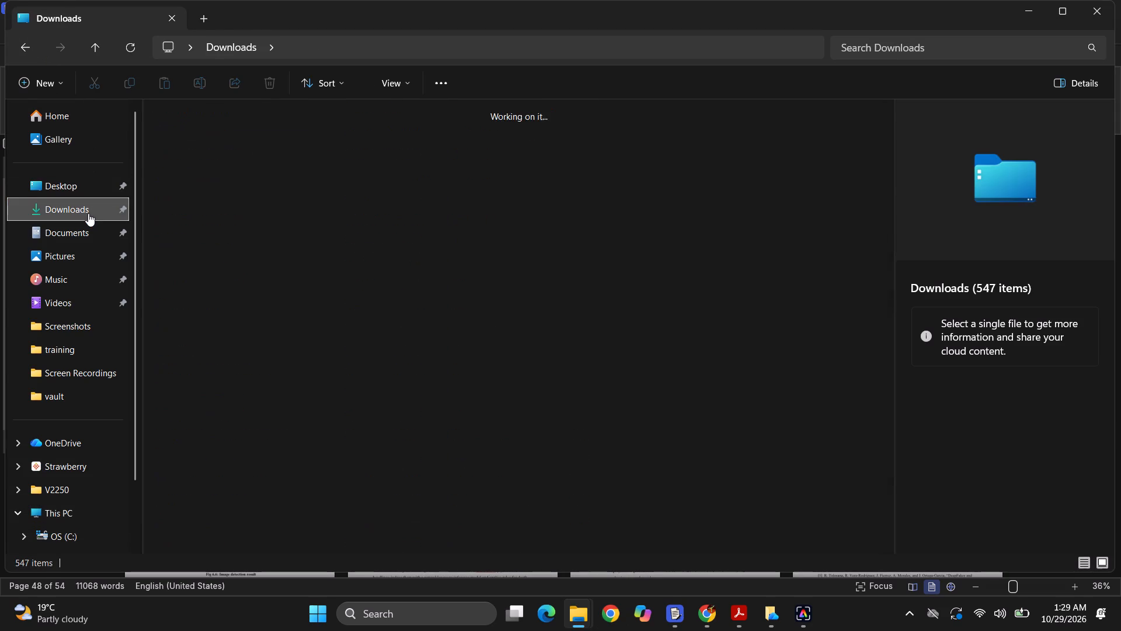
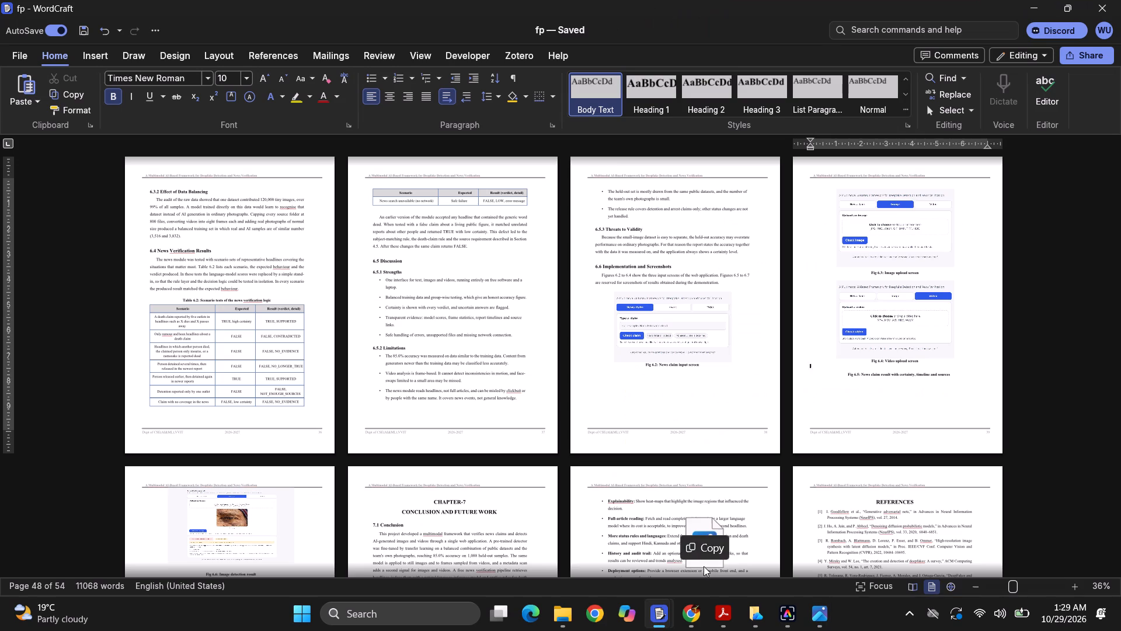
Insert the TruthGuard news claim result screenshot above the Fig 6.5 caption and shrink it to fit on the page with Fig 6.4.
drag(704, 566, 835, 404)
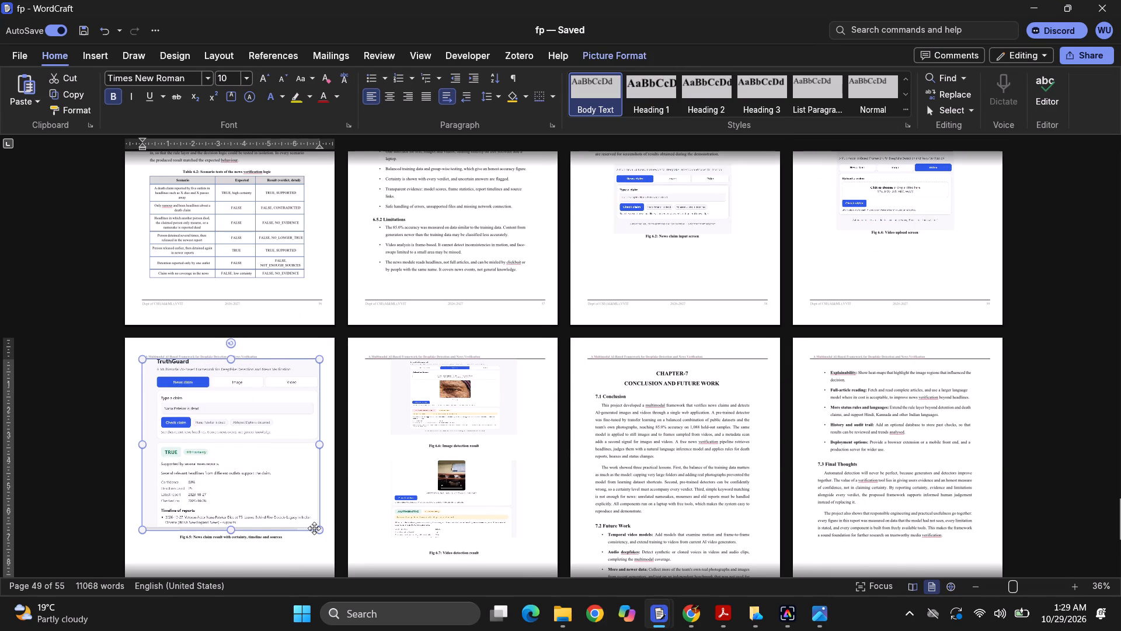
drag(319, 528, 203, 387)
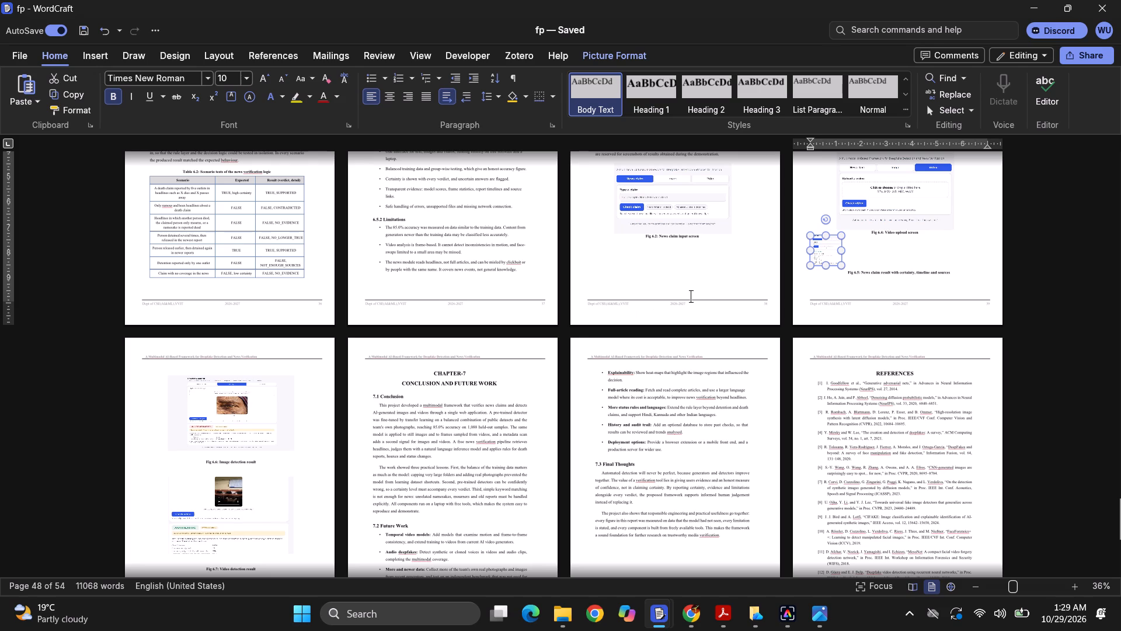
Delete the blank space above the Fig 6.3 image upload screenshot at the top of page 39 and center the screenshot.
ctrl+scroll(908, 279, up, 5)
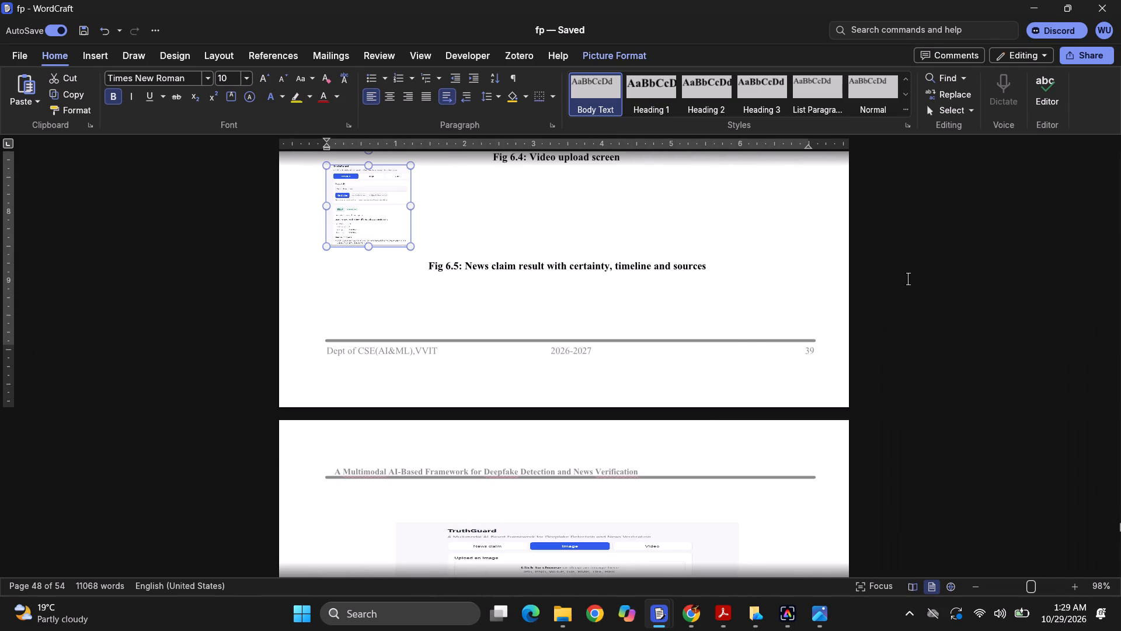
scroll(736, 344, up, 2)
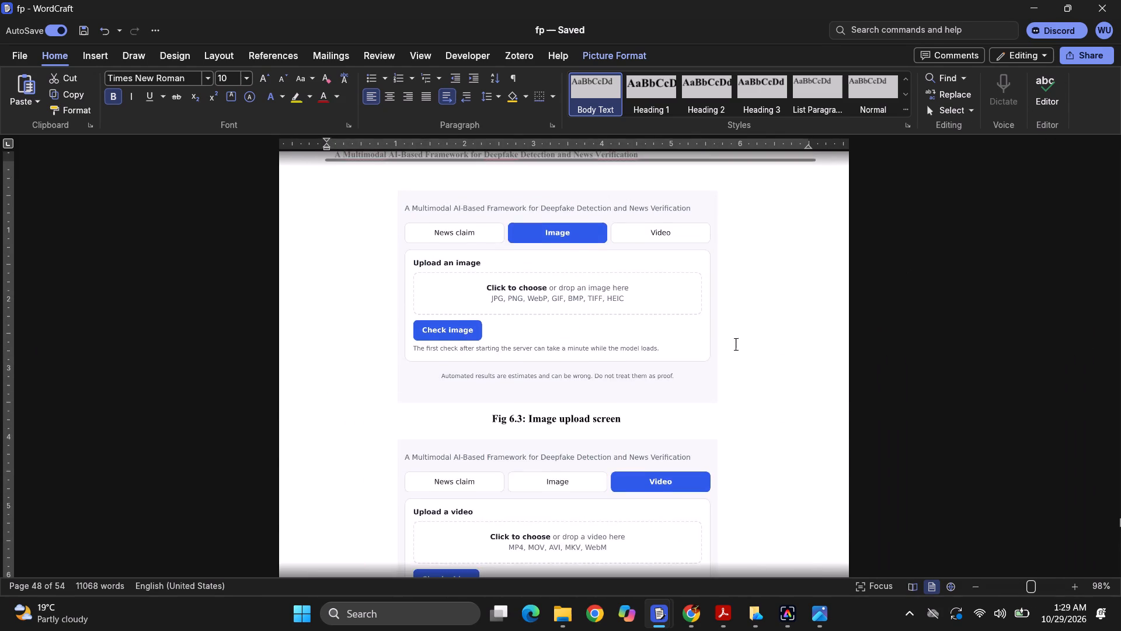
scroll(736, 344, up, 4)
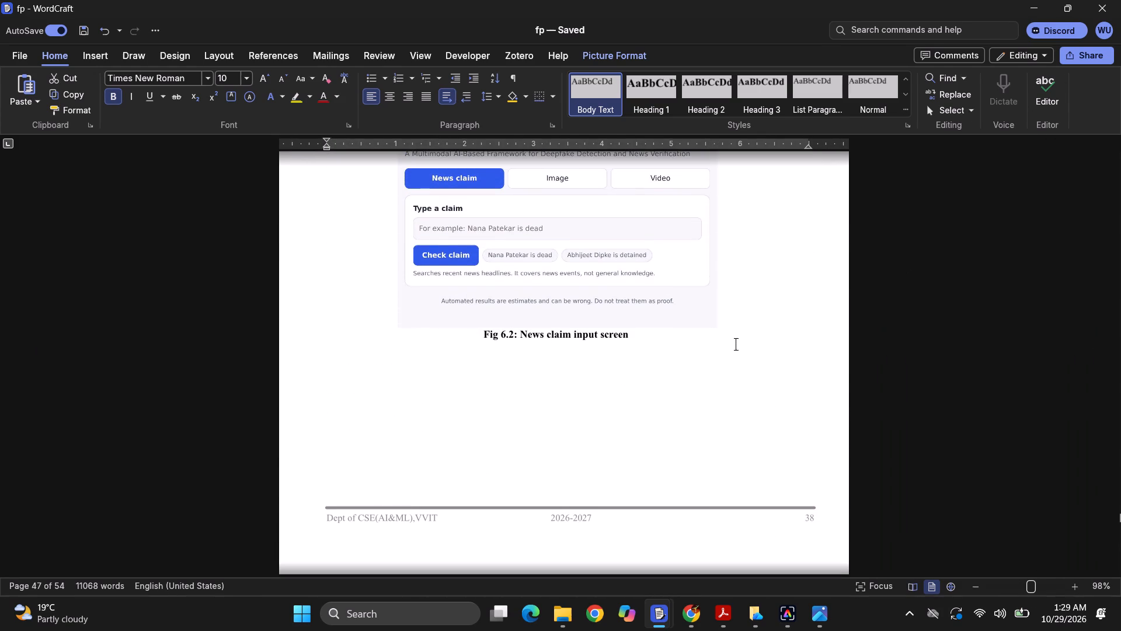
scroll(651, 386, up, 2)
scroll(651, 386, down, 1)
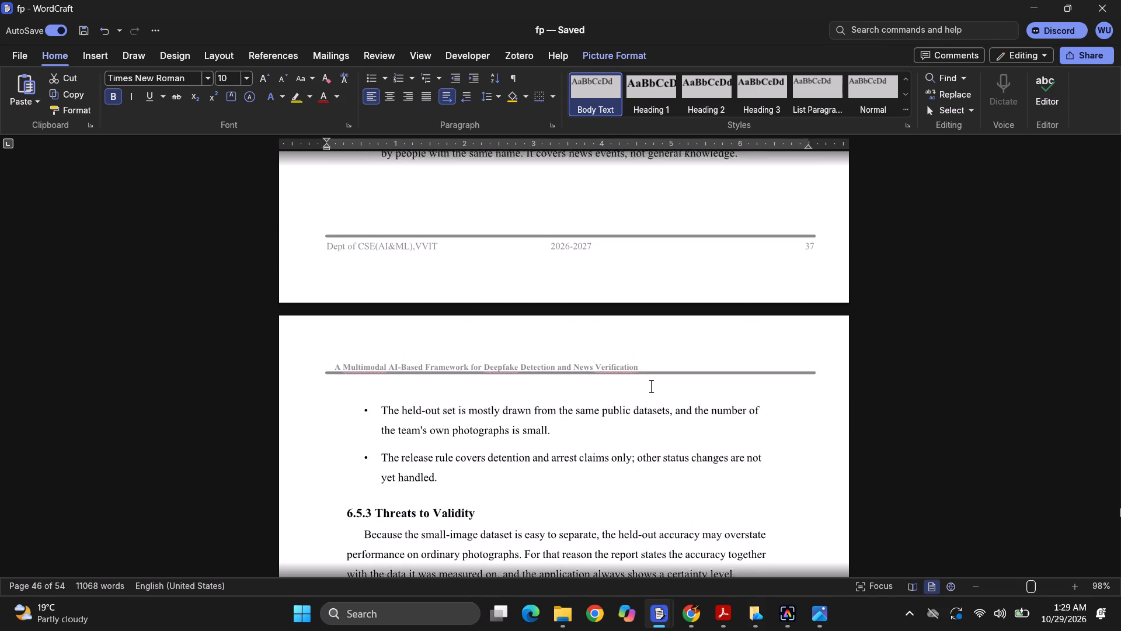
scroll(651, 386, down, 2)
scroll(651, 386, up, 1)
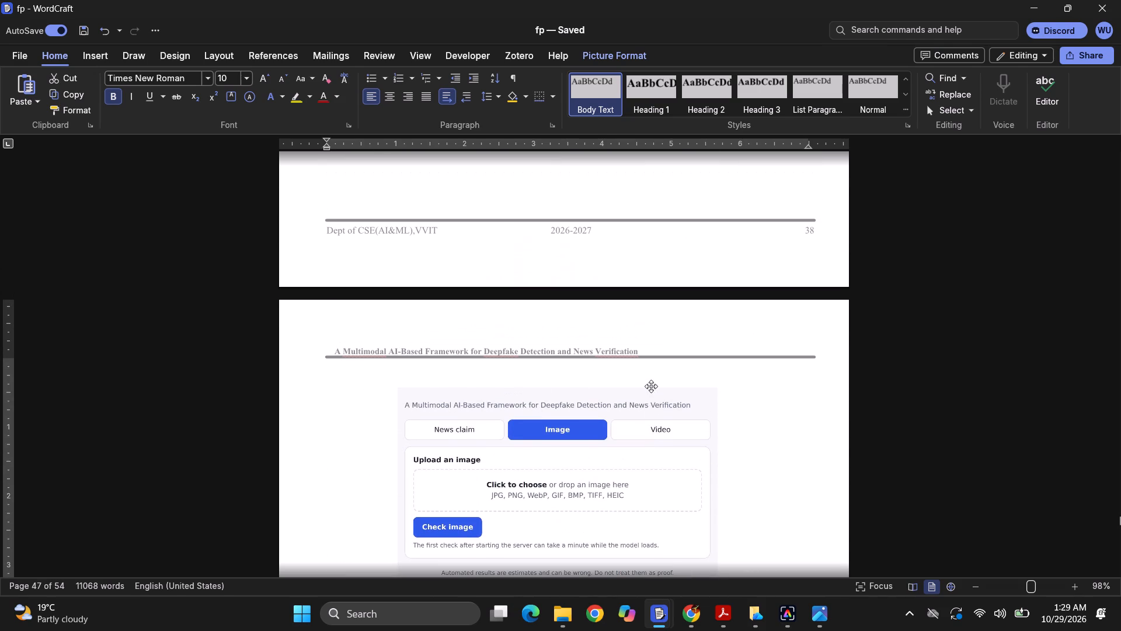
click(391, 391)
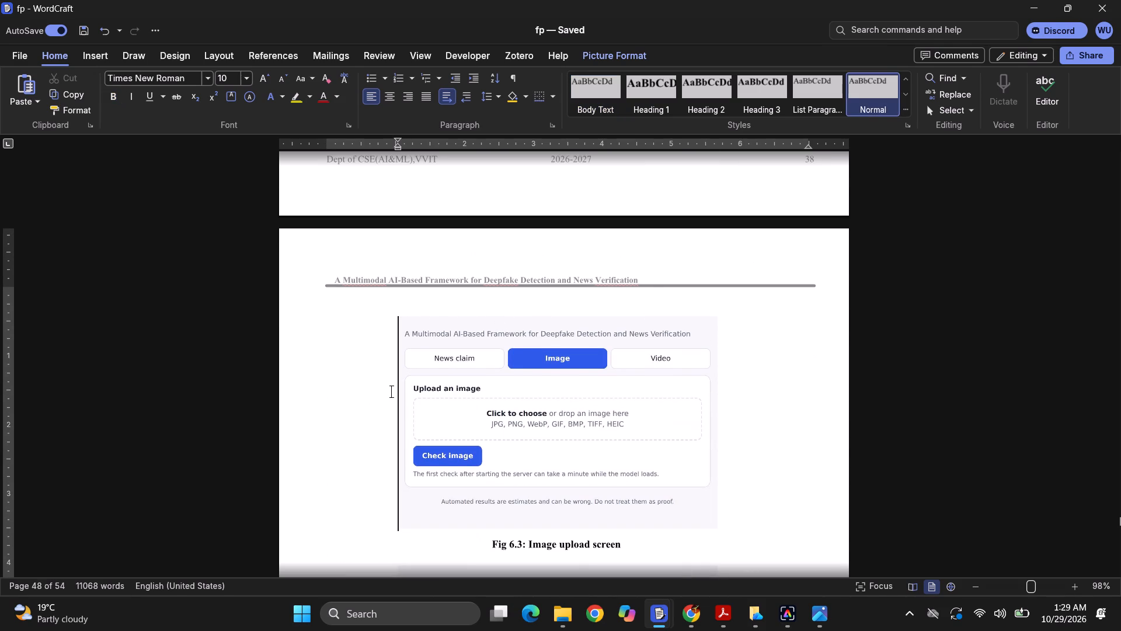
key(BackSpace)
key(BackSpace)
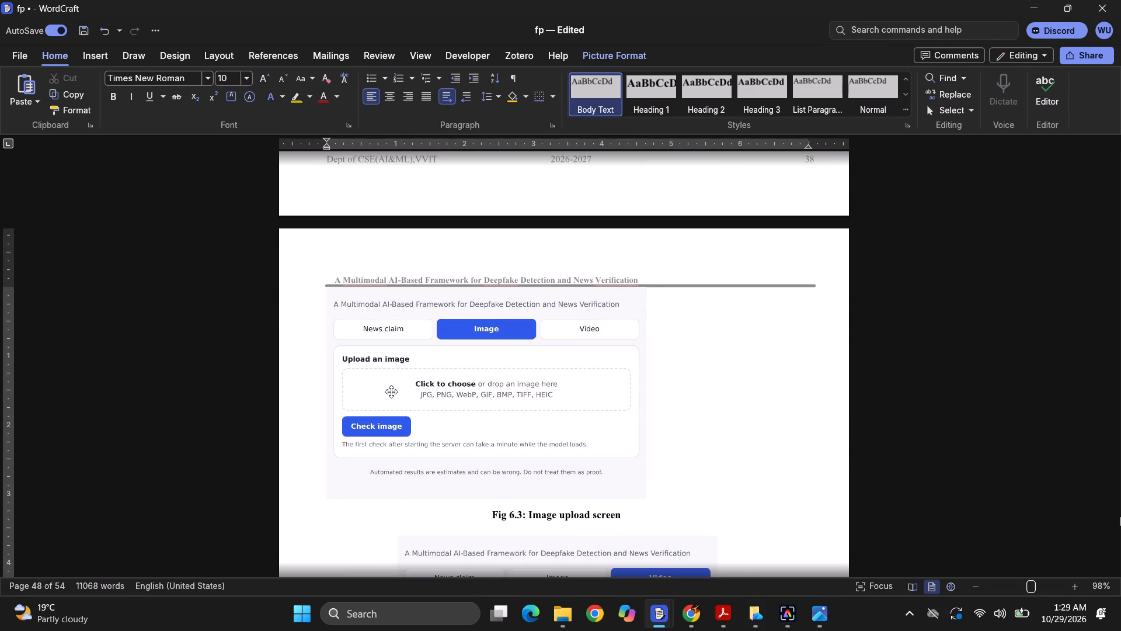
click(391, 94)
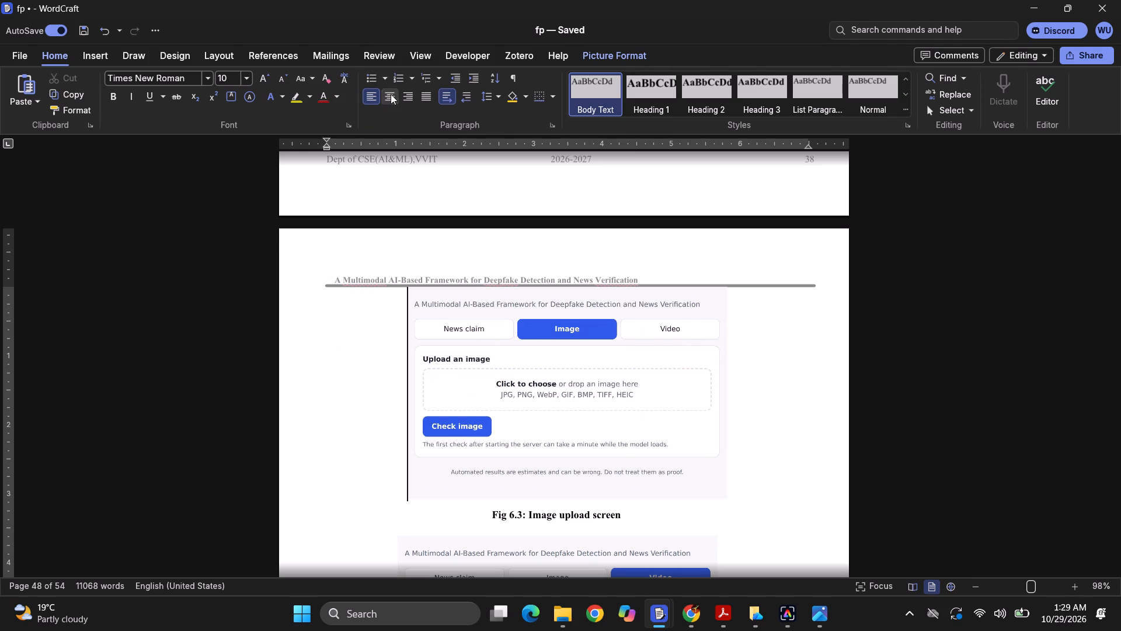
Insert six blank lines between the small news claim result screenshot and the Fig 6.5 caption.
scroll(565, 351, down, 4)
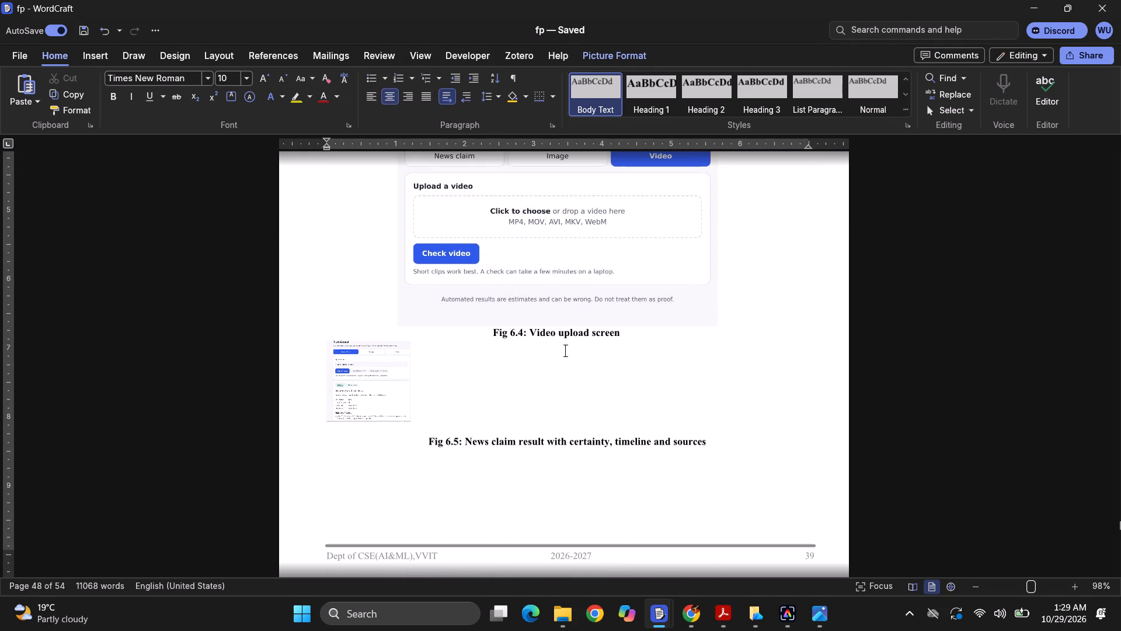
click(546, 395)
key(Return)
key(Return)
key(Return)
key(Return)
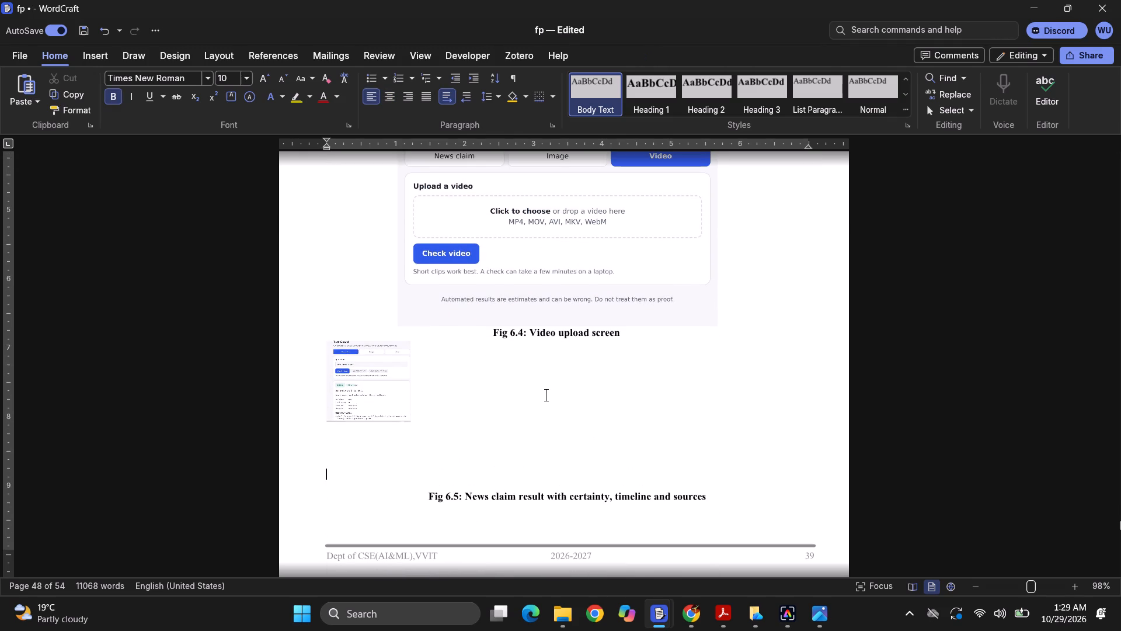
key(Return)
key(Return)
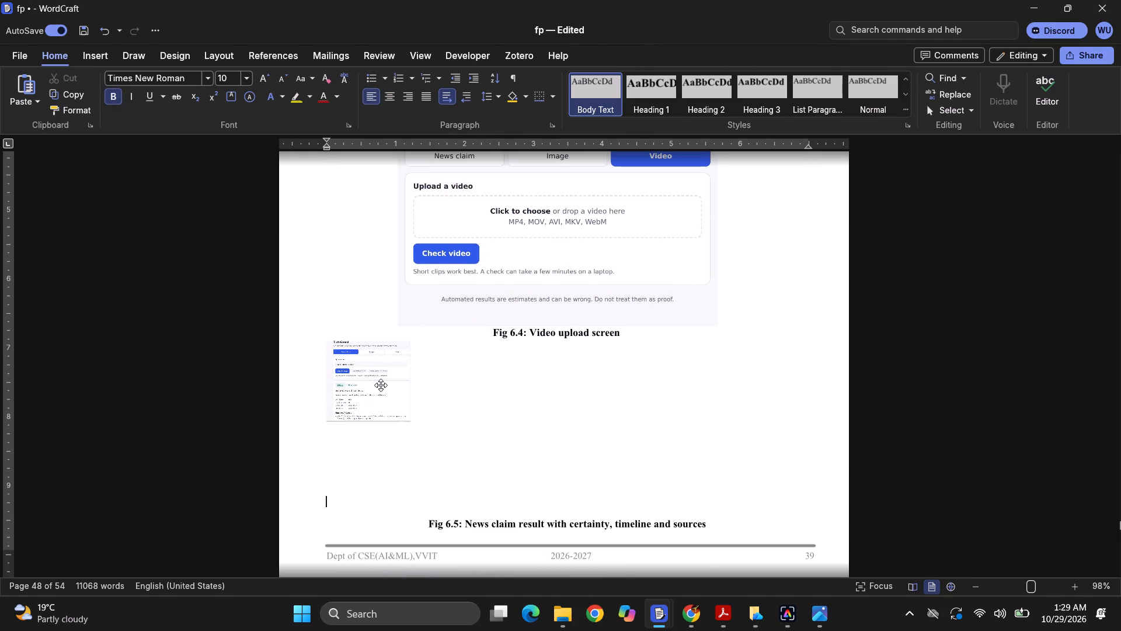
Enlarge the news claim result screenshot under the Fig 6.4 caption to about 5.2 in wide and 2.2 in tall, and center it.
drag(377, 385, 523, 418)
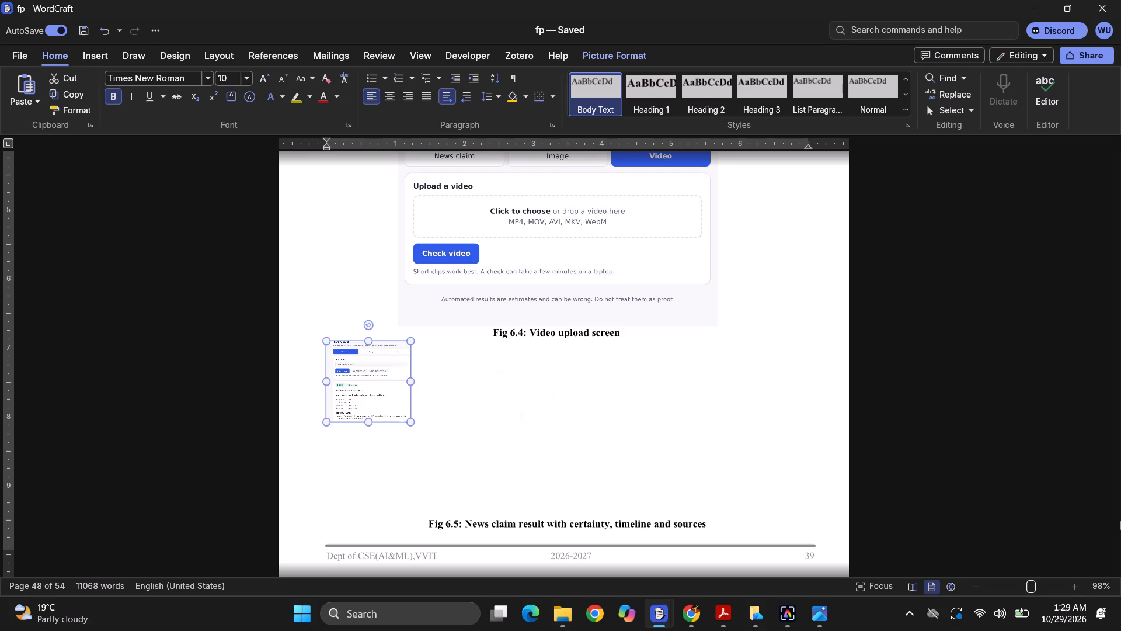
drag(411, 384, 590, 428)
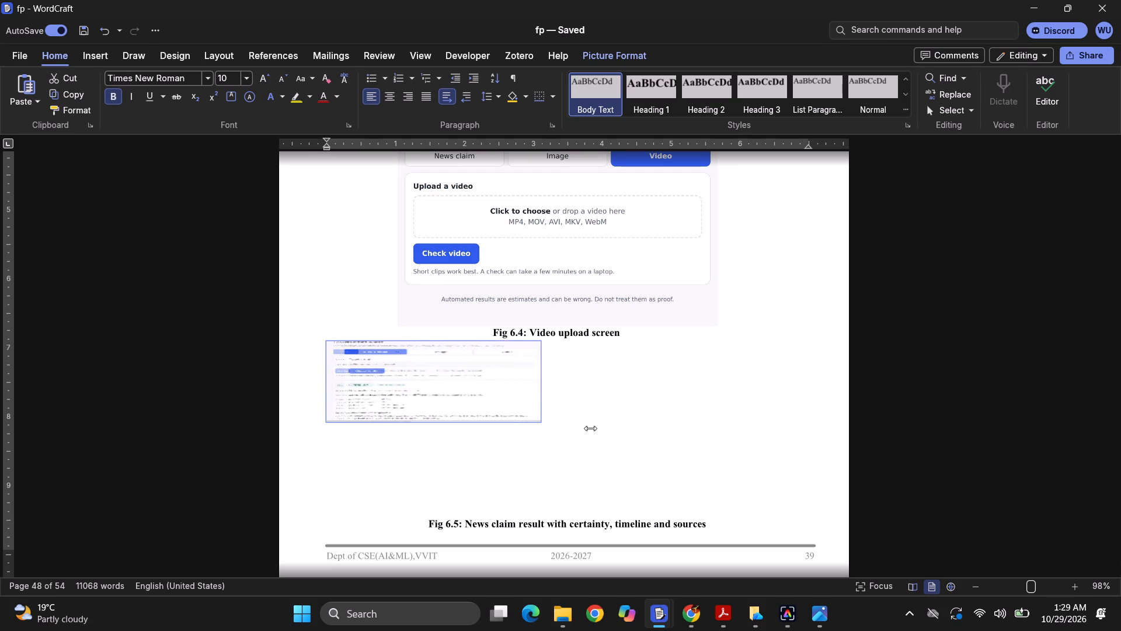
drag(590, 428, 754, 434)
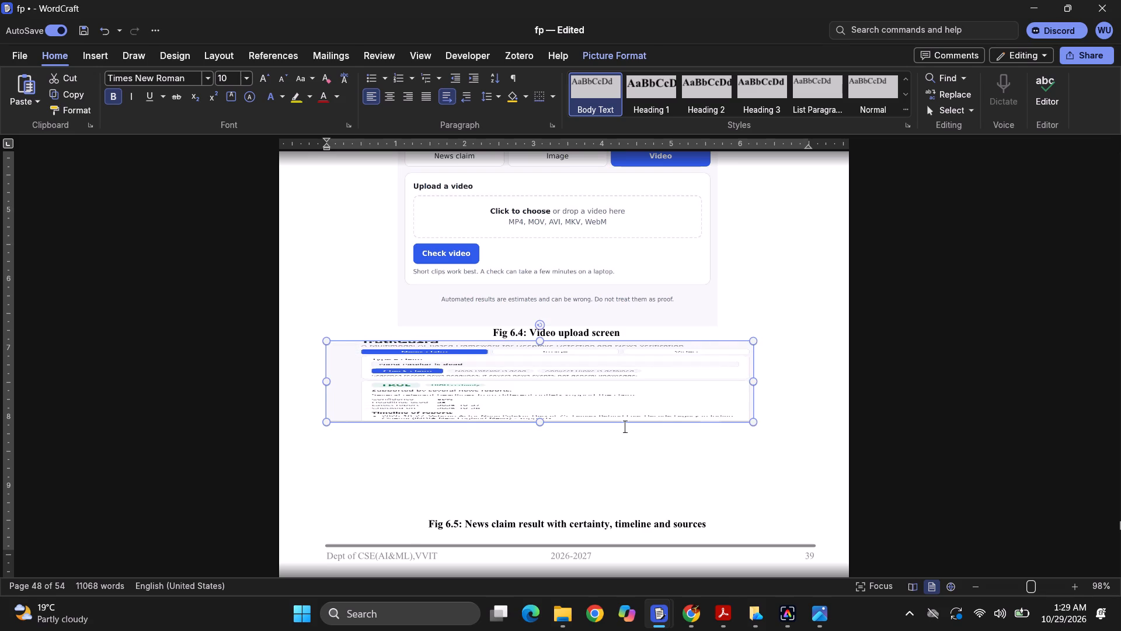
drag(542, 424, 548, 503)
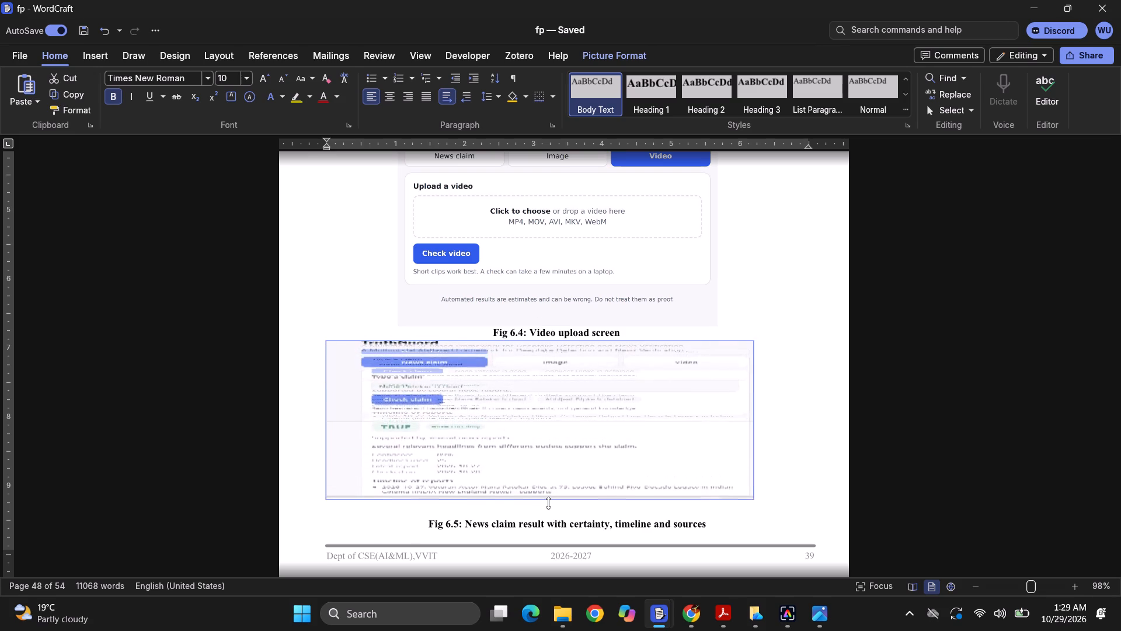
drag(548, 503, 548, 509)
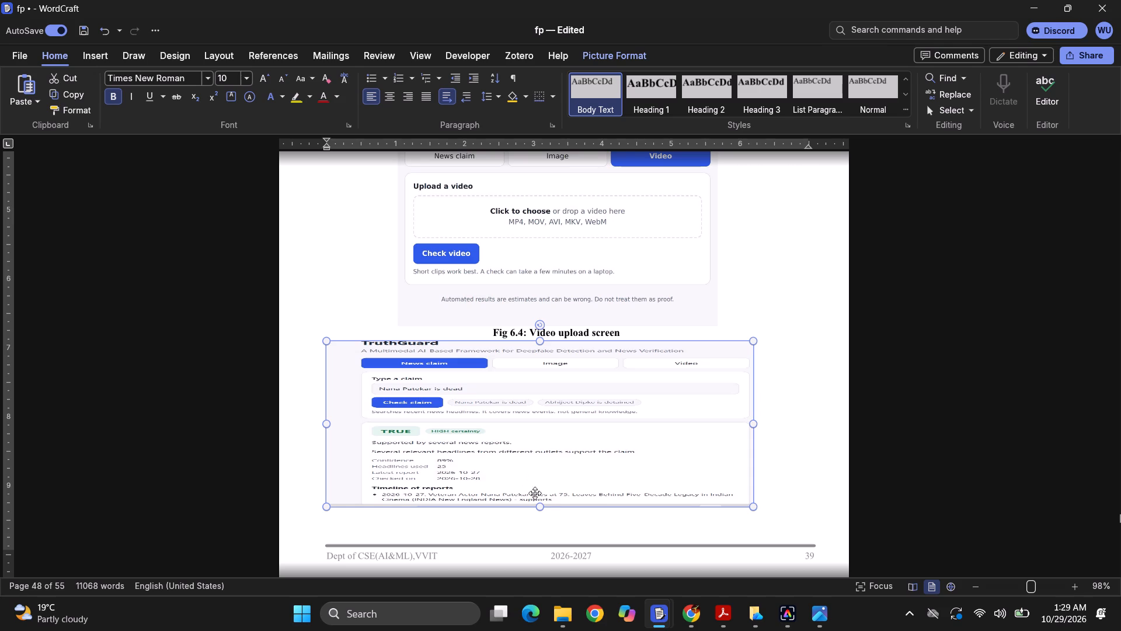
drag(542, 508, 542, 502)
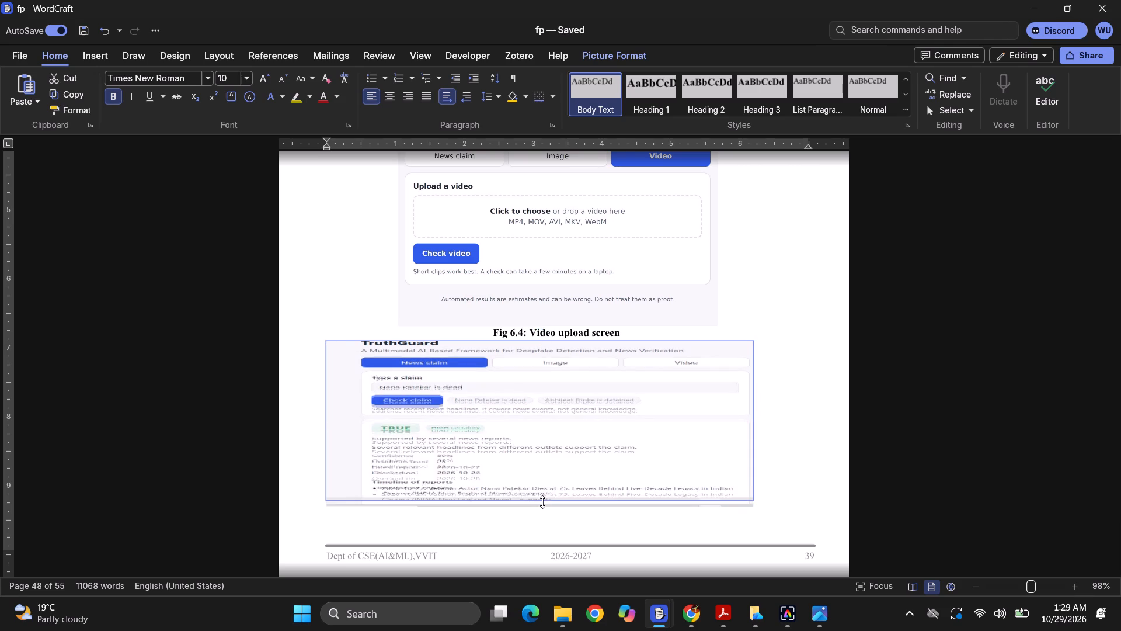
drag(542, 502, 545, 493)
drag(327, 417, 394, 429)
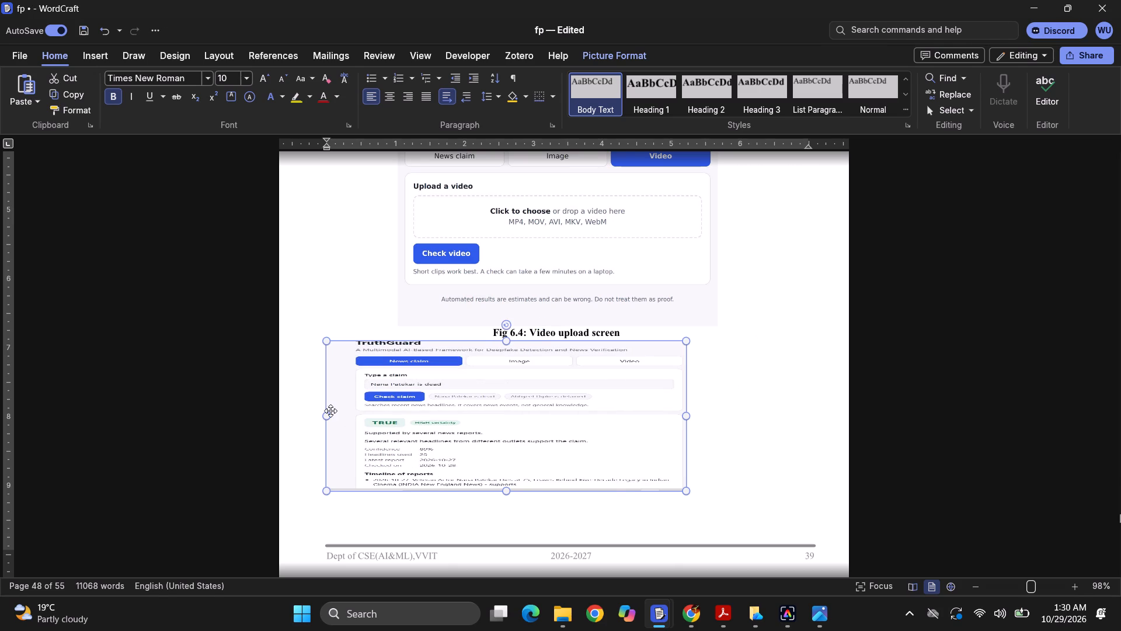
click(390, 100)
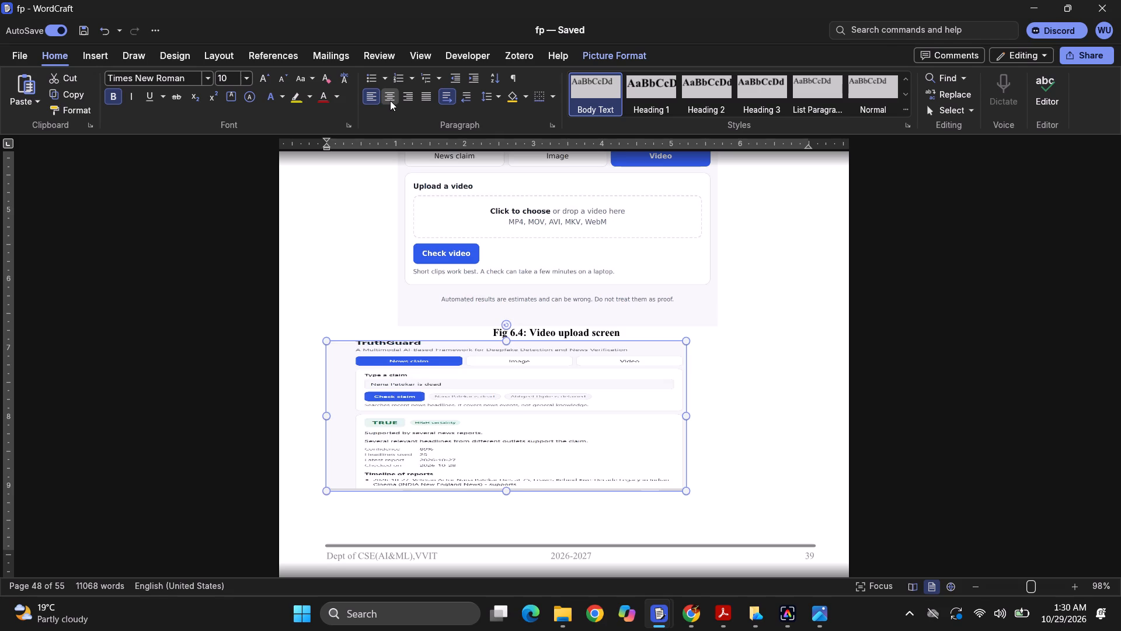
Delete blank lines before the Fig 6.5 caption to bring it back onto page 39 under its screenshot, and center the caption.
scroll(496, 398, down, 2)
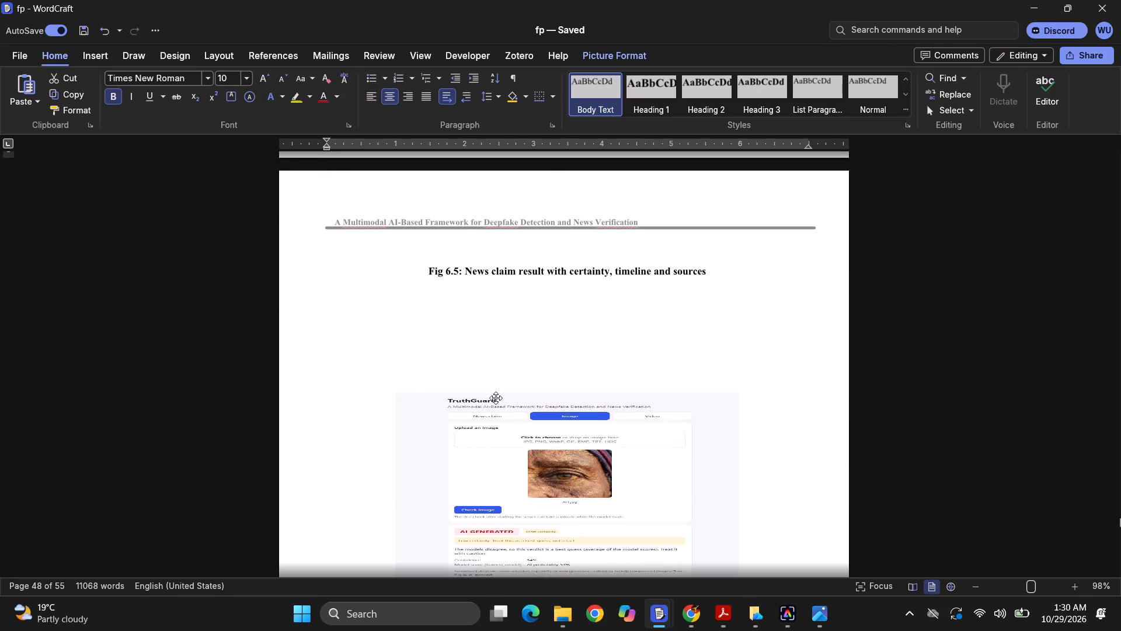
click(420, 330)
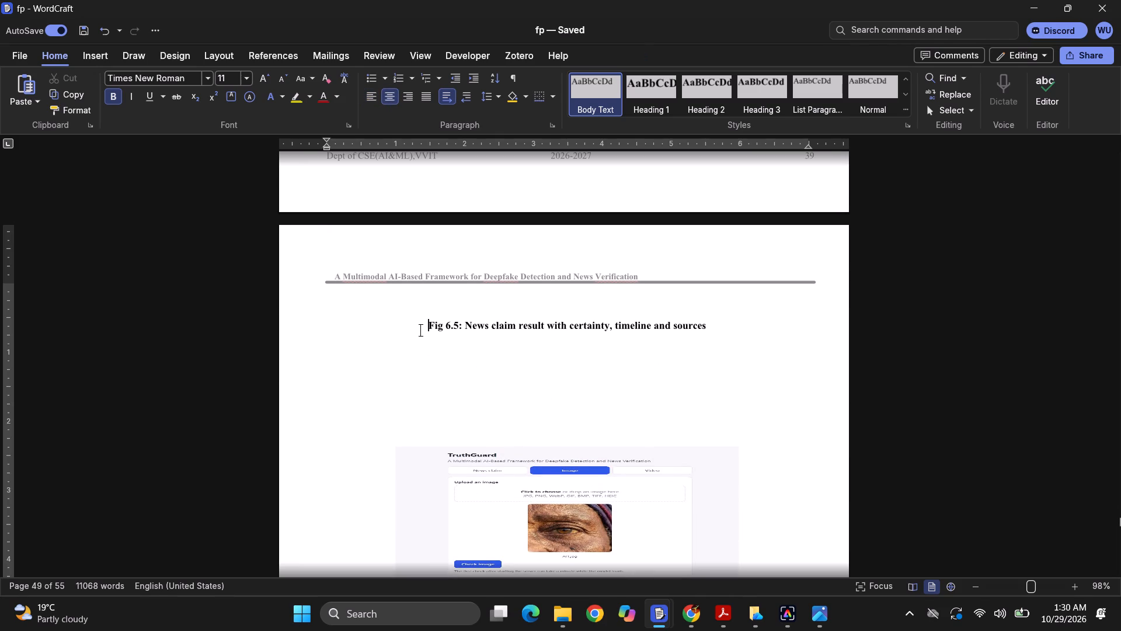
key(BackSpace)
key(BackSpace)
key(BackSpace)
key(BackSpace)
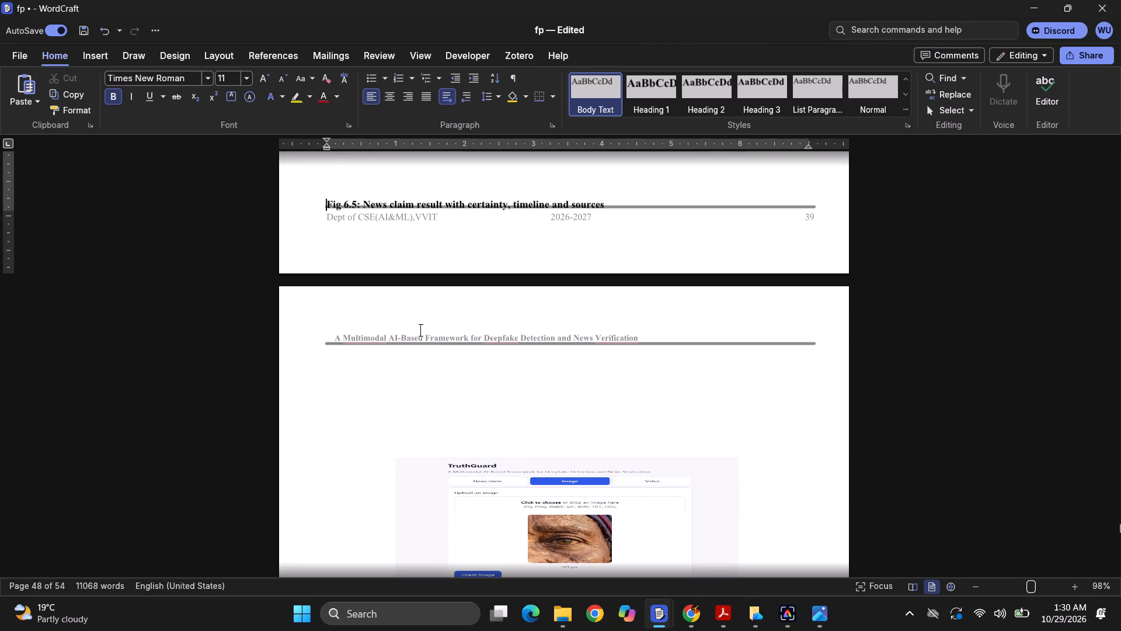
scroll(420, 330, up, 1)
key(BackSpace)
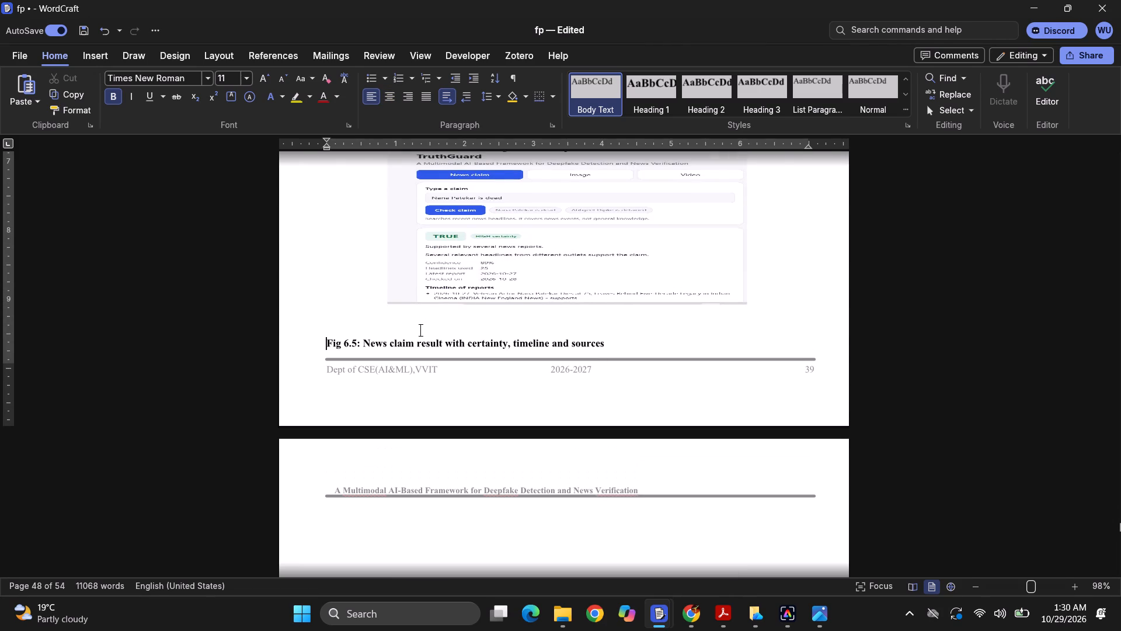
click(392, 99)
Stretch the Fig 6.5 news claim result screenshot to about 2.4 in tall, keeping its width.
click(531, 238)
click(531, 238)
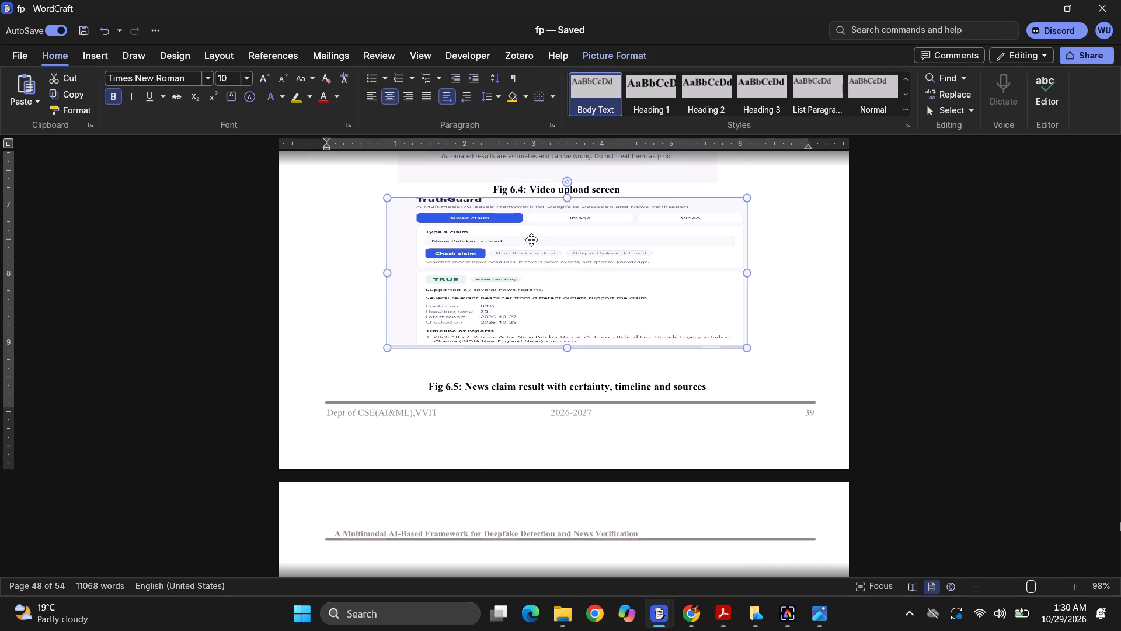
drag(570, 348, 570, 363)
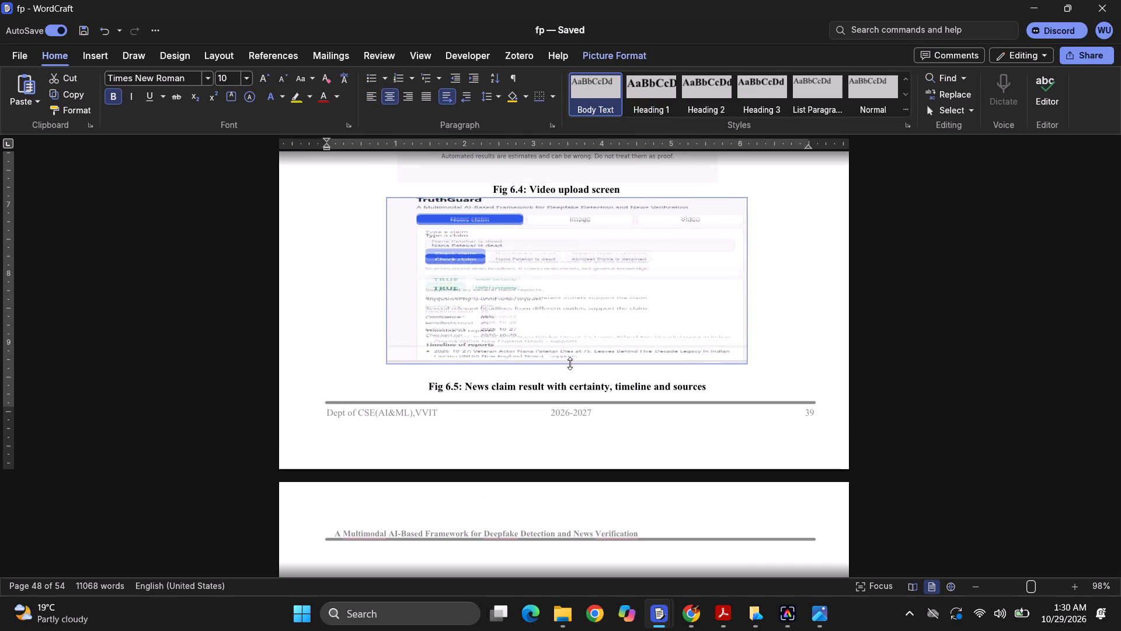
drag(570, 363, 570, 365)
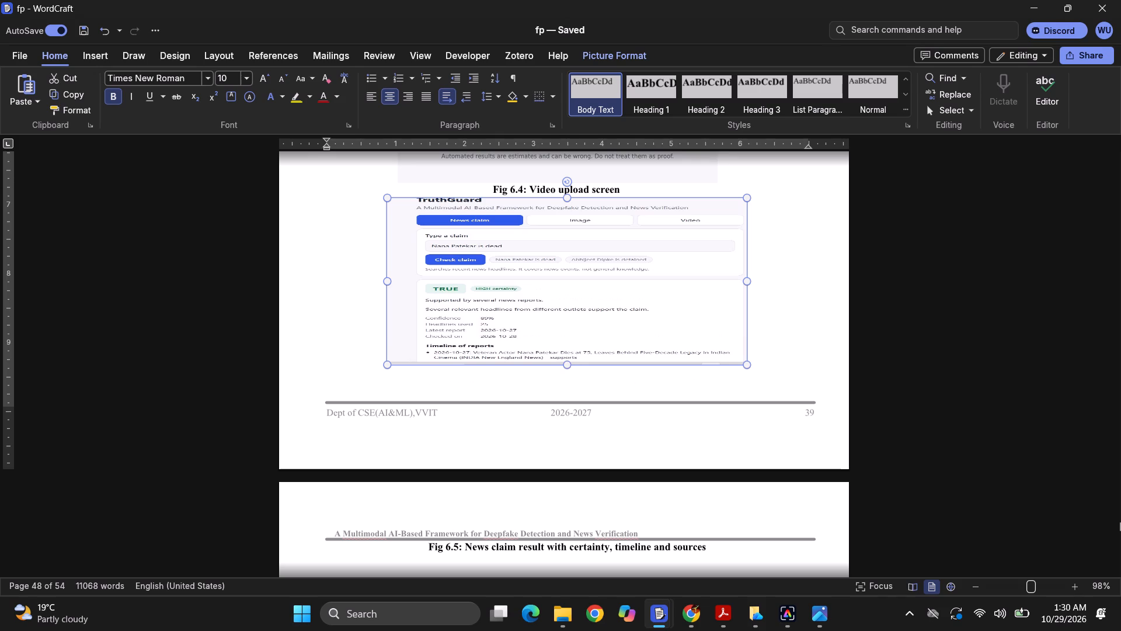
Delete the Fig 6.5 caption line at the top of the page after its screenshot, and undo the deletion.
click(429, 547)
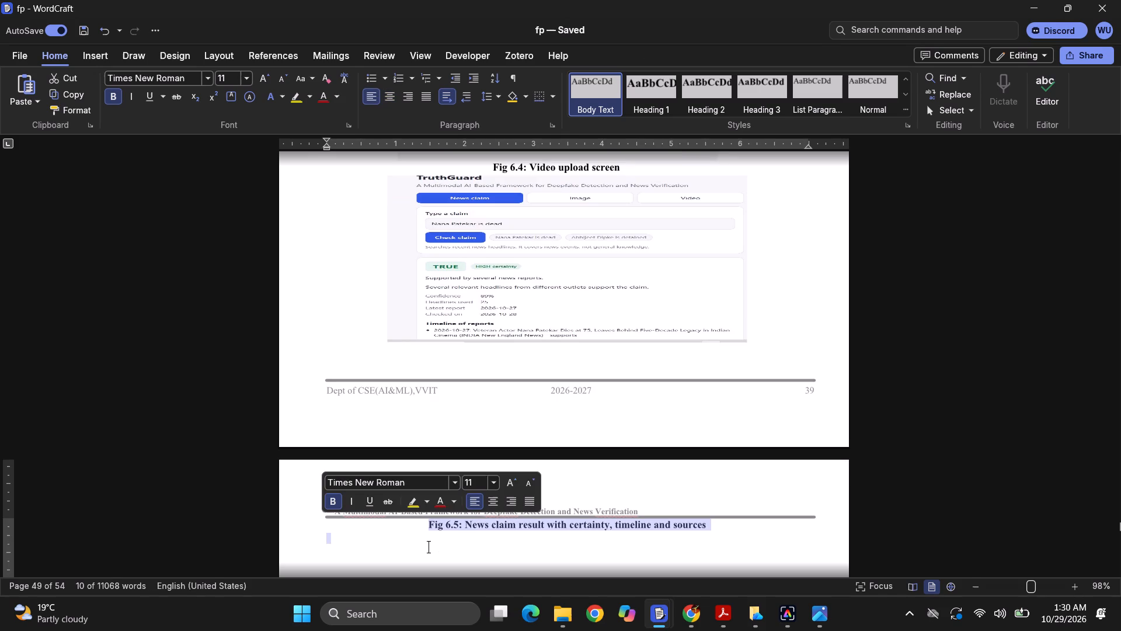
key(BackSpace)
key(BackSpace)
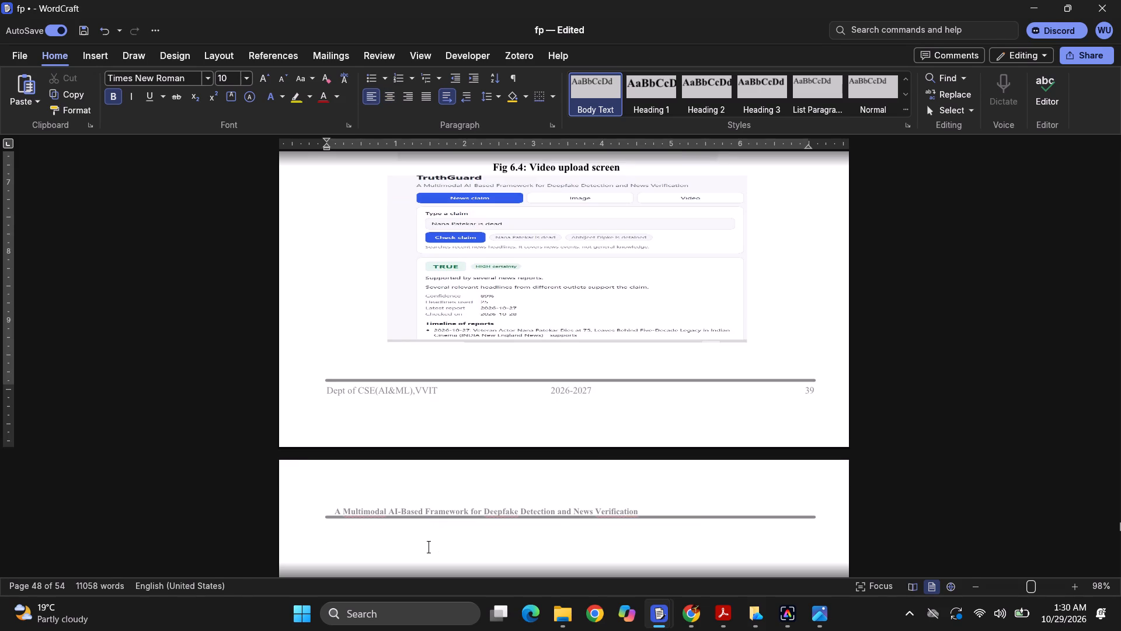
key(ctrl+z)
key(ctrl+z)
Remove a blank line before the Fig 6.5 caption to pull it back onto page 39 below its screenshot, and center the caption.
click(429, 547)
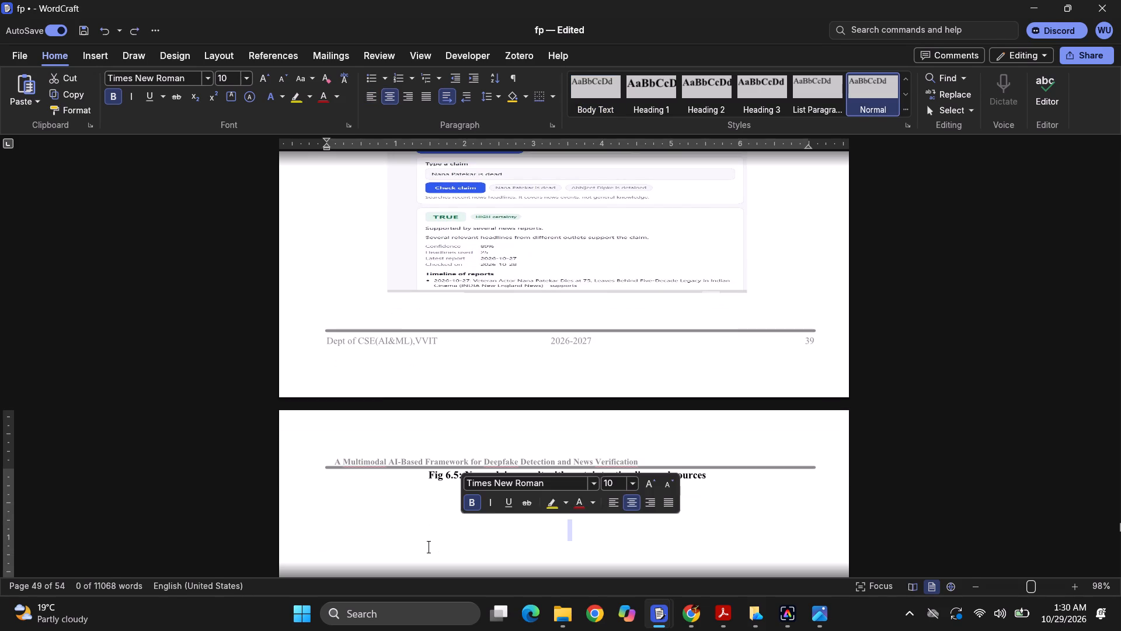
click(406, 497)
click(419, 484)
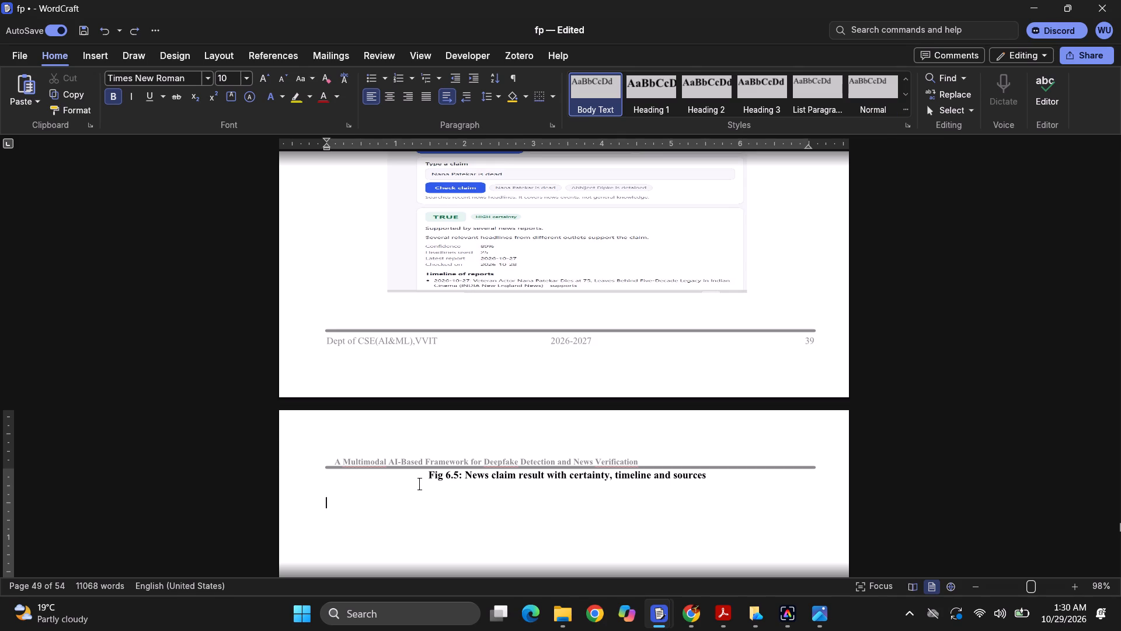
click(426, 479)
key(BackSpace)
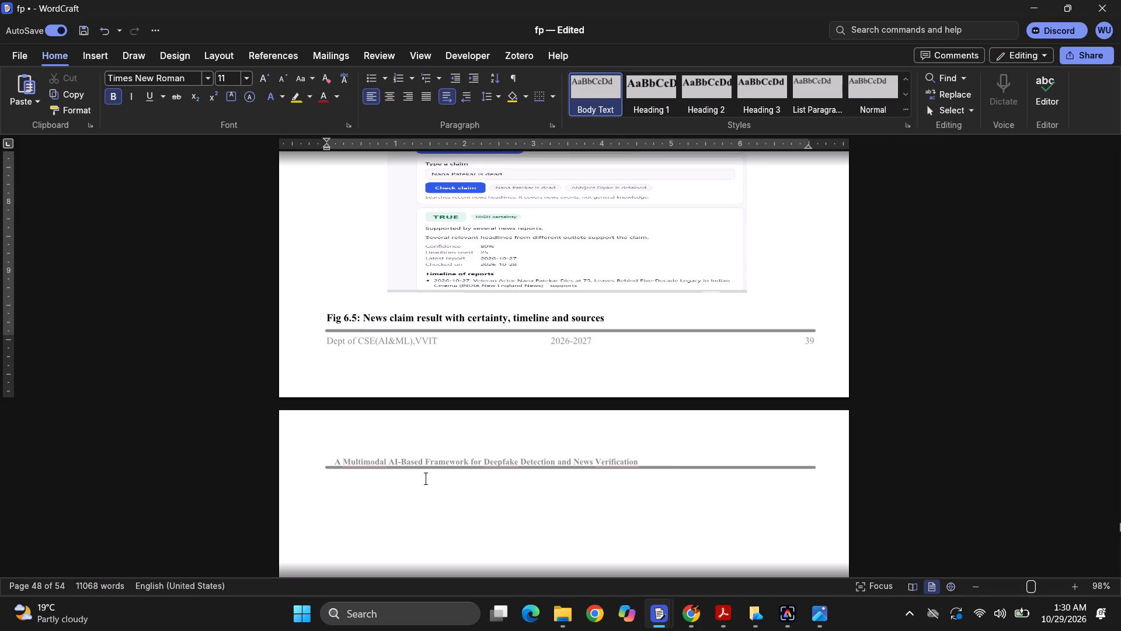
key(BackSpace)
key(Return)
click(387, 100)
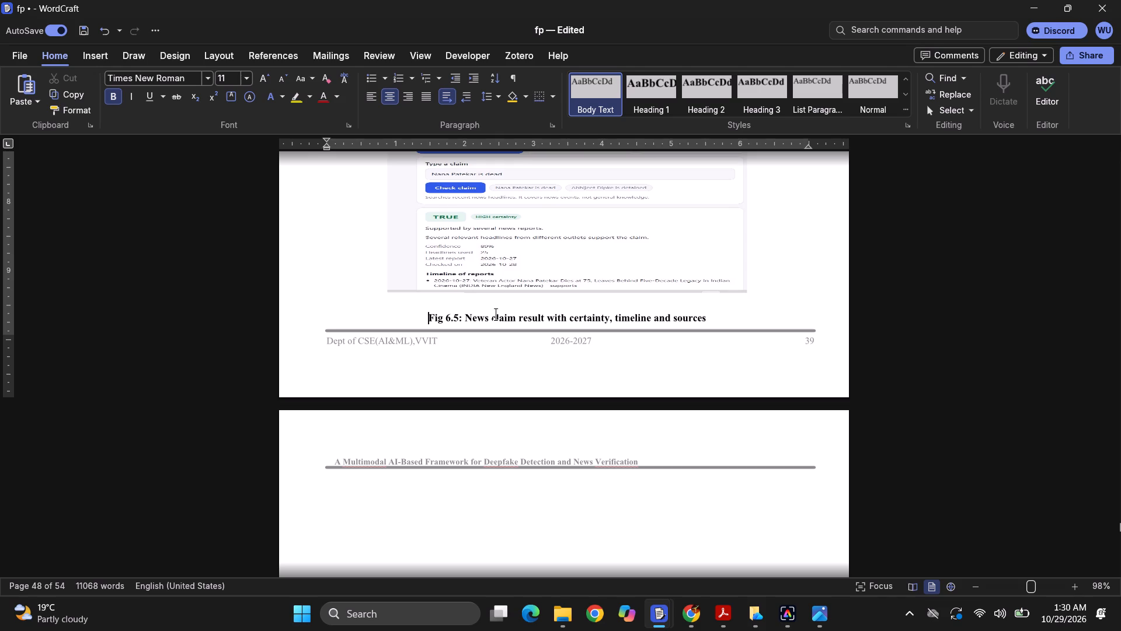
scroll(496, 314, up, 1)
scroll(496, 314, down, 1)
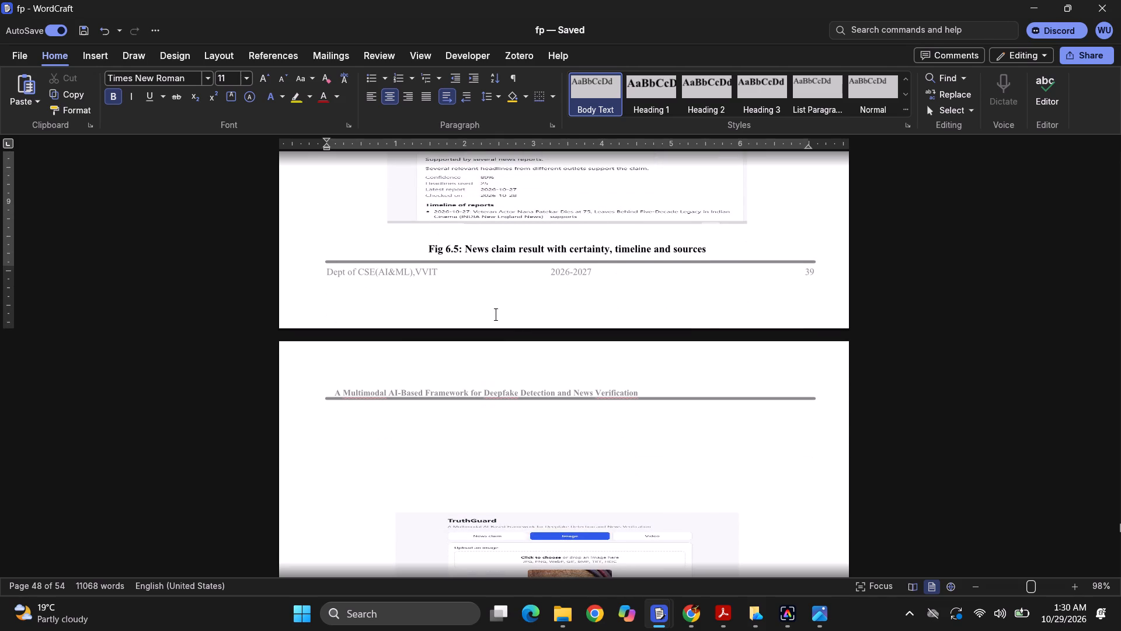
Delete the blank lines above the Fig 6.6 image detection screenshot to move it up to the top of page 40.
scroll(496, 314, down, 3)
click(386, 292)
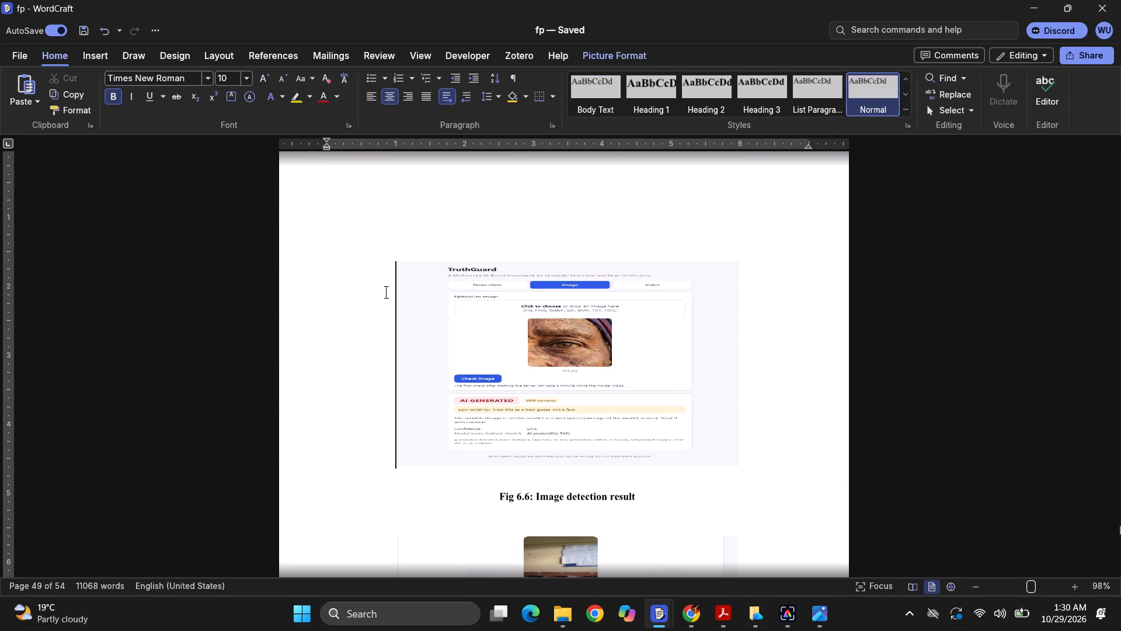
key(BackSpace)
key(BackSpace)
key(BackSpace)
key(BackSpace)
key(BackSpace)
key(BackSpace)
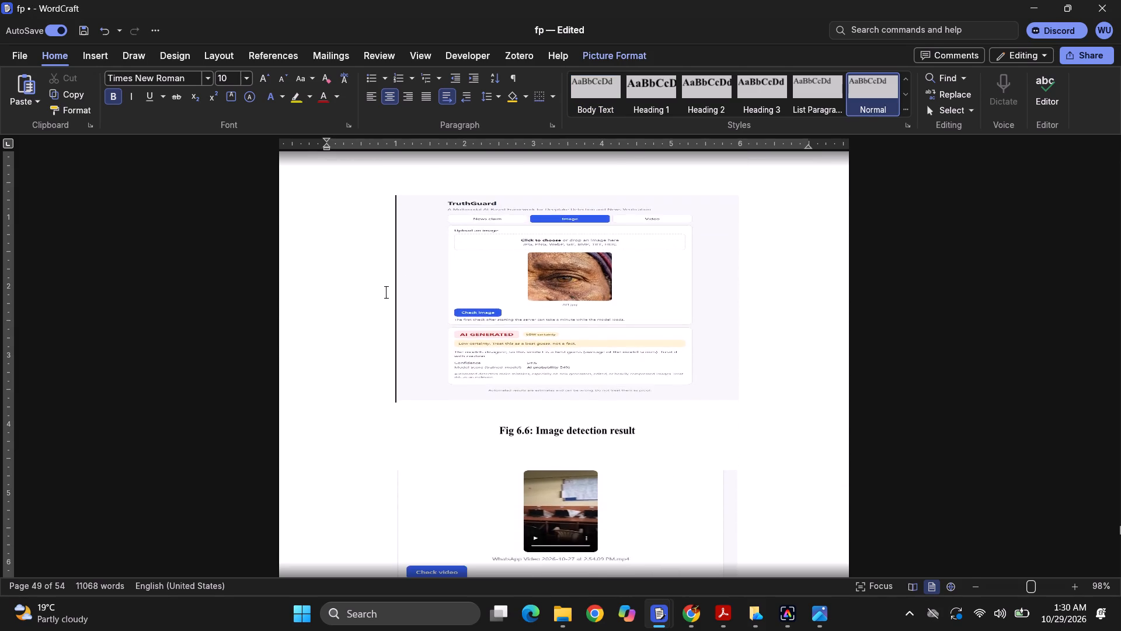
key(BackSpace)
key(BackSpace)
Narrow the Fig 6.5 news claim result screenshot on page 39 to about 4.8 in wide, keeping its height.
scroll(386, 292, down, 2)
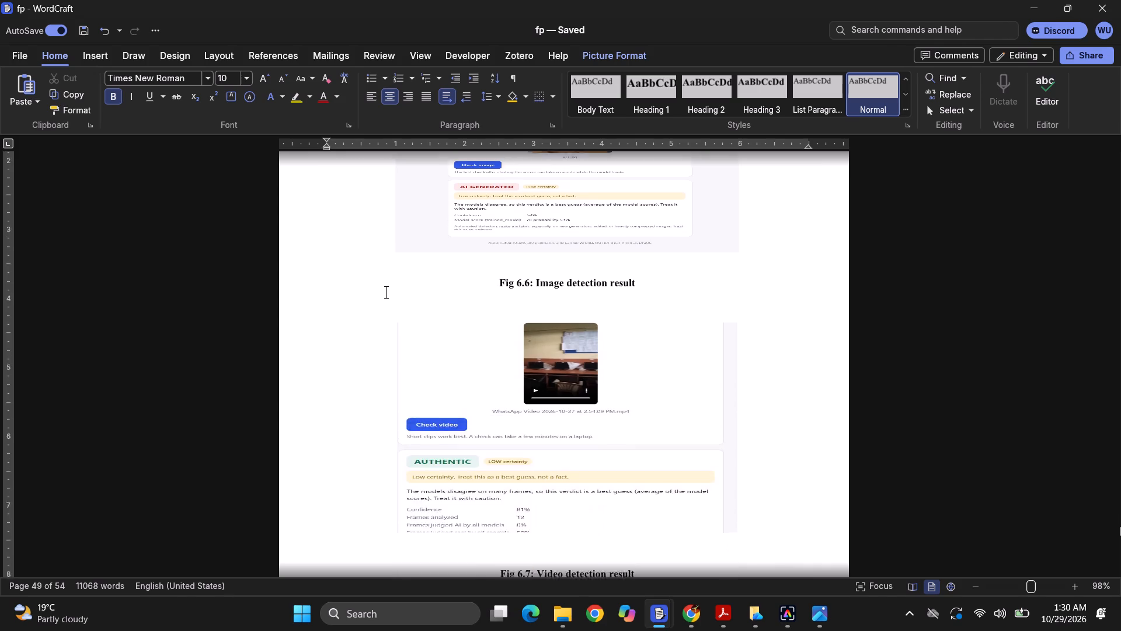
scroll(386, 292, down, 4)
ctrl+scroll(386, 292, down, 5)
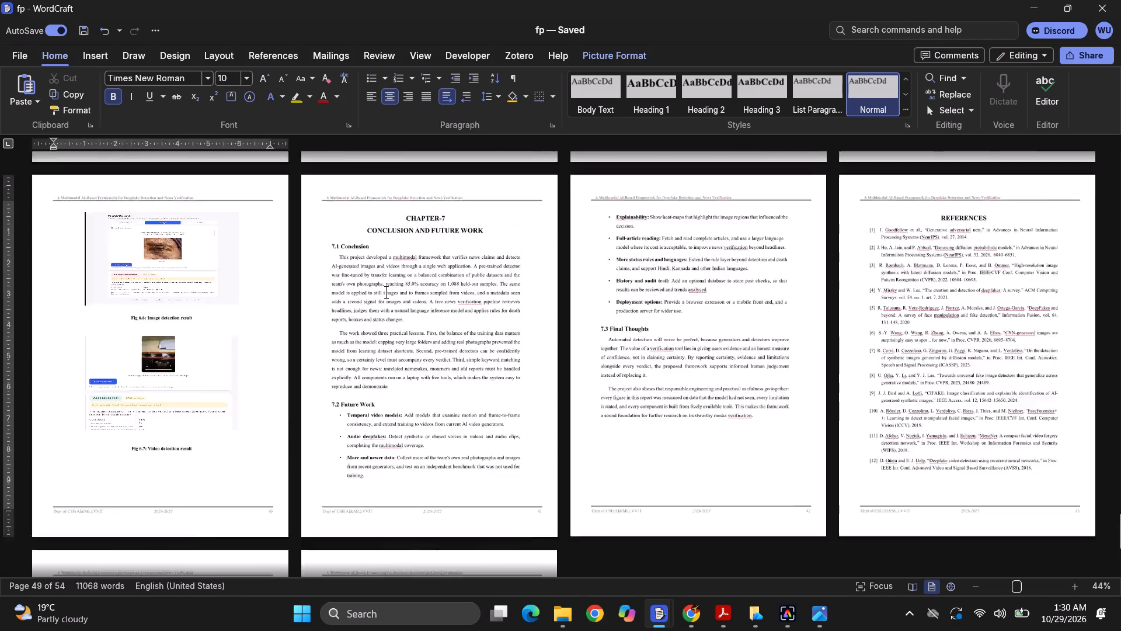
scroll(386, 292, down, 3)
scroll(386, 292, up, 2)
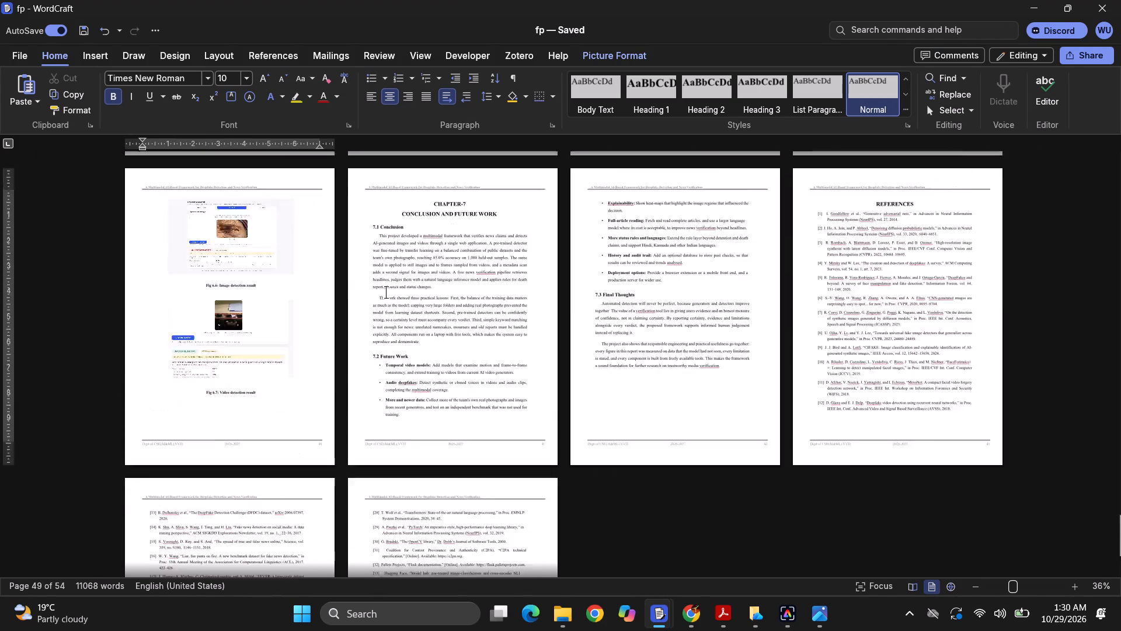
scroll(386, 292, up, 4)
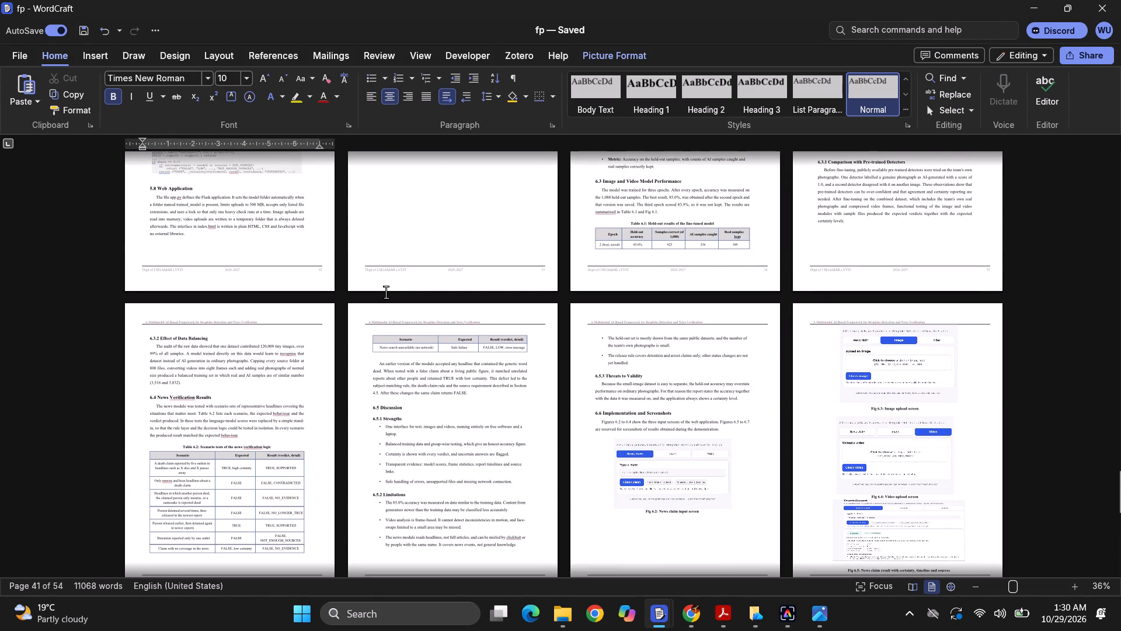
scroll(386, 292, down, 2)
click(882, 307)
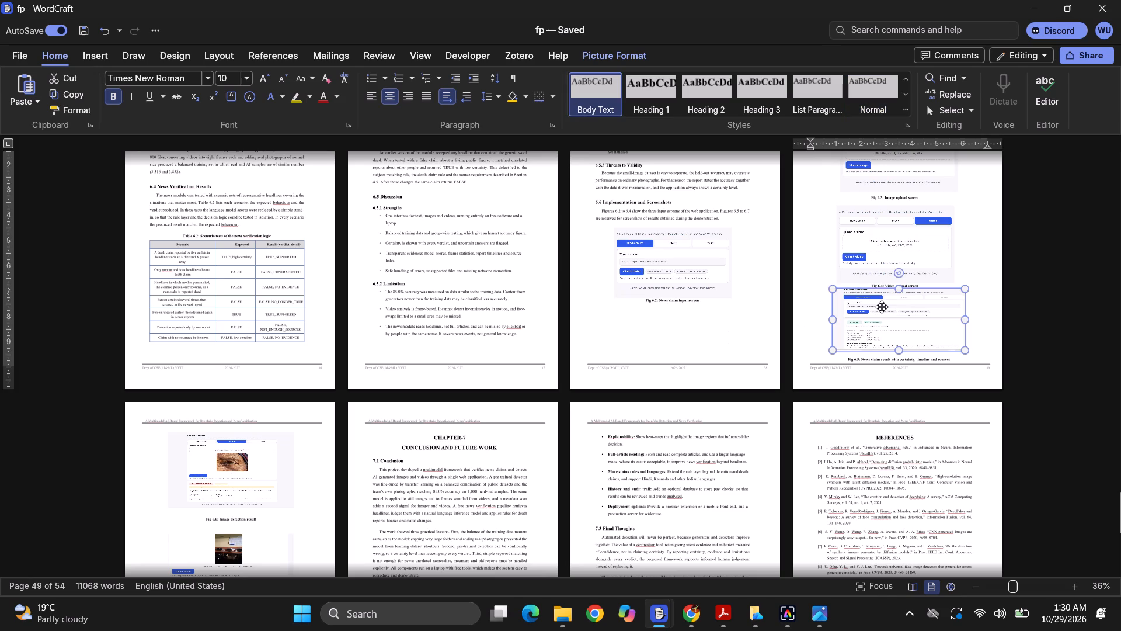
drag(967, 320, 962, 320)
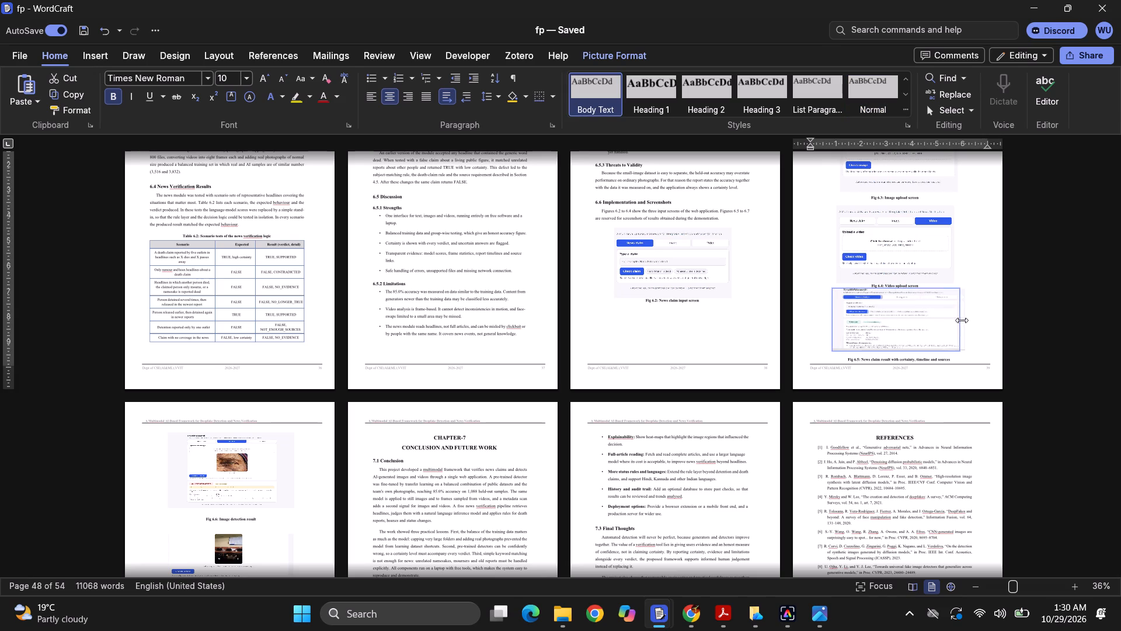
drag(962, 320, 957, 321)
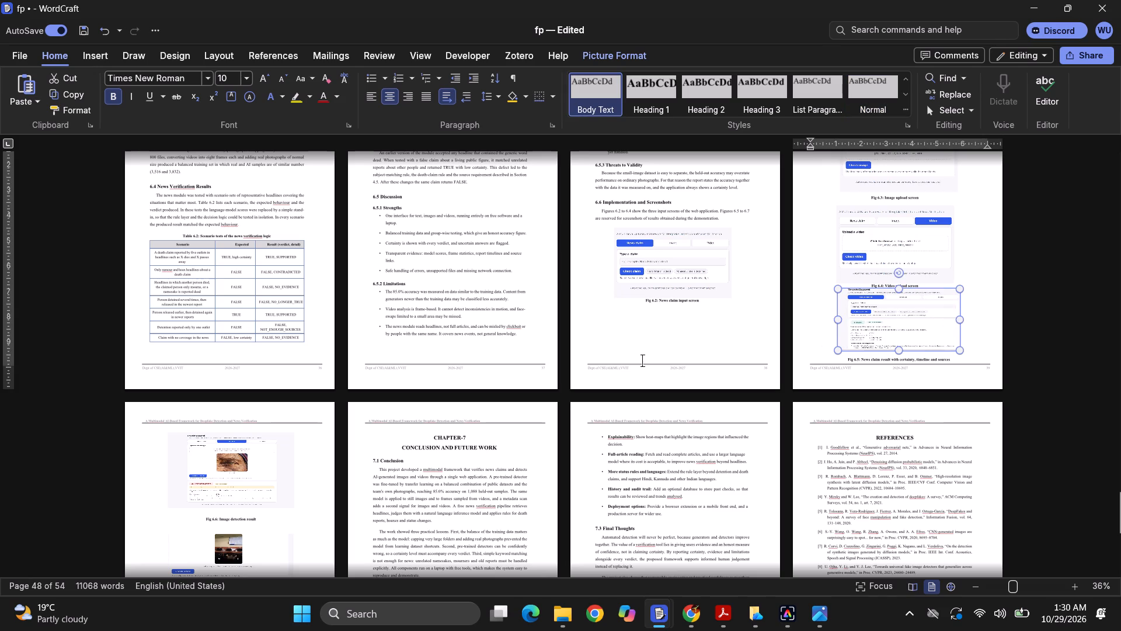
Save the report.
scroll(373, 432, down, 1)
ctrl+scroll(373, 432, down, 1)
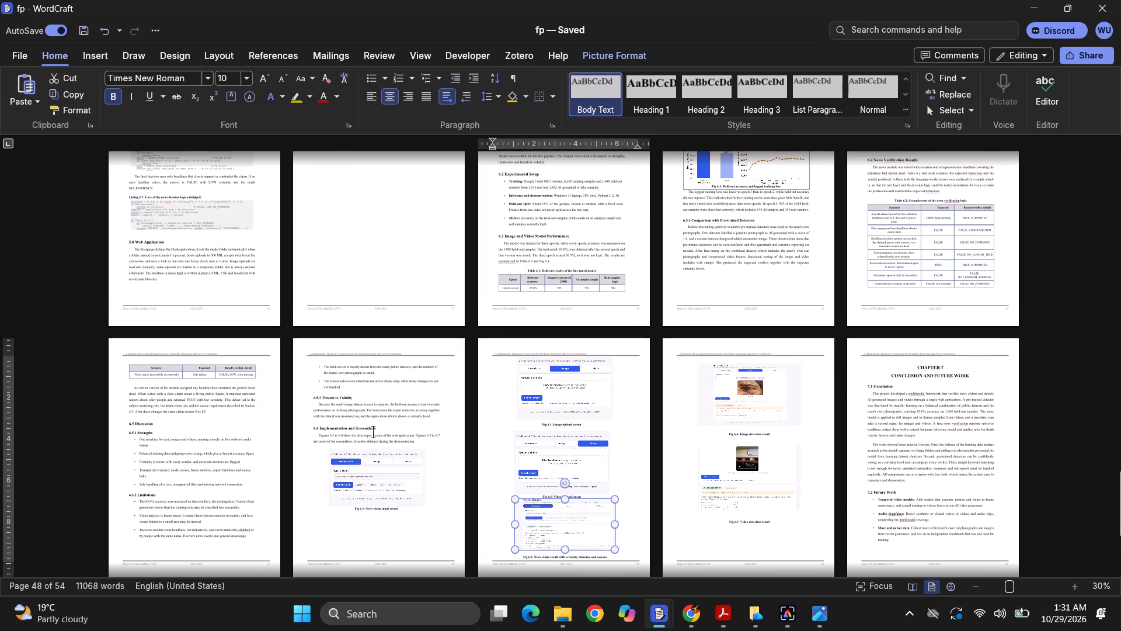
key(ctrl+s)
key(ctrl+s)
key(ctrl+s)
Examine the layout of the pages from section 6.5.3 through Fig 6.2 to Fig 6.7 and the start of Chapter 7.
ctrl+scroll(373, 432, up, 2)
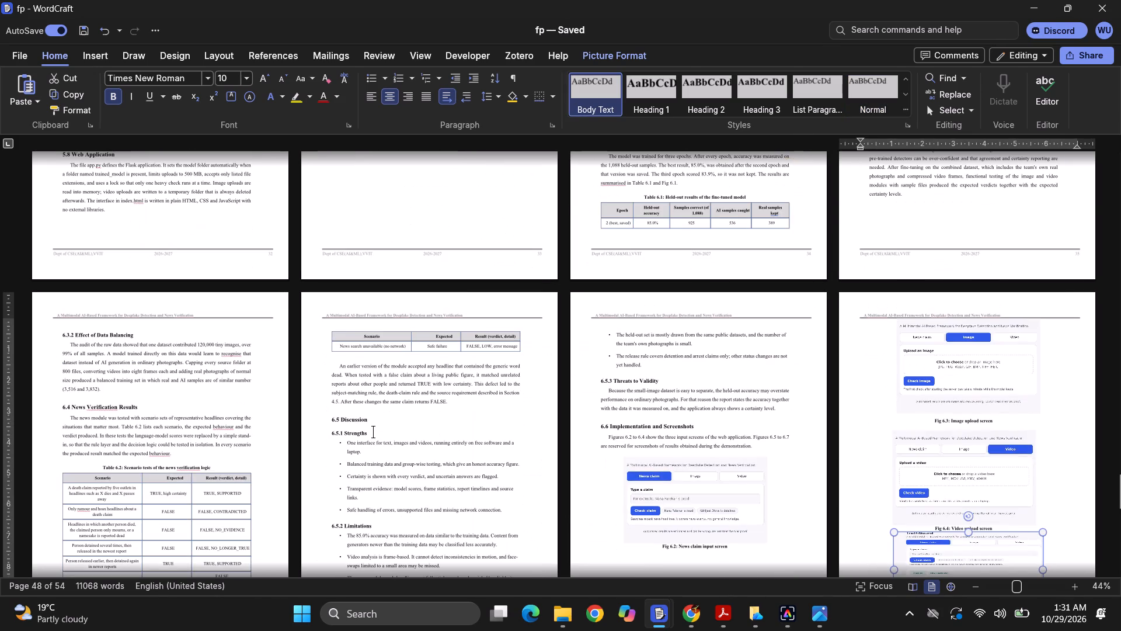
scroll(373, 432, down, 1)
ctrl+scroll(609, 403, up, 2)
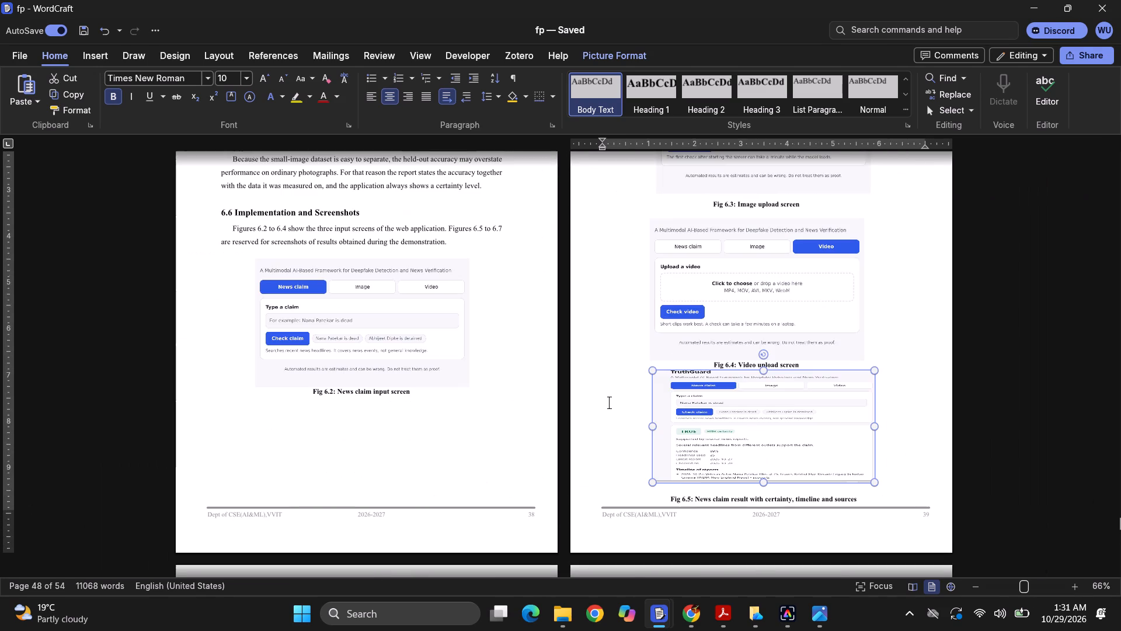
ctrl+scroll(423, 465, up, 3)
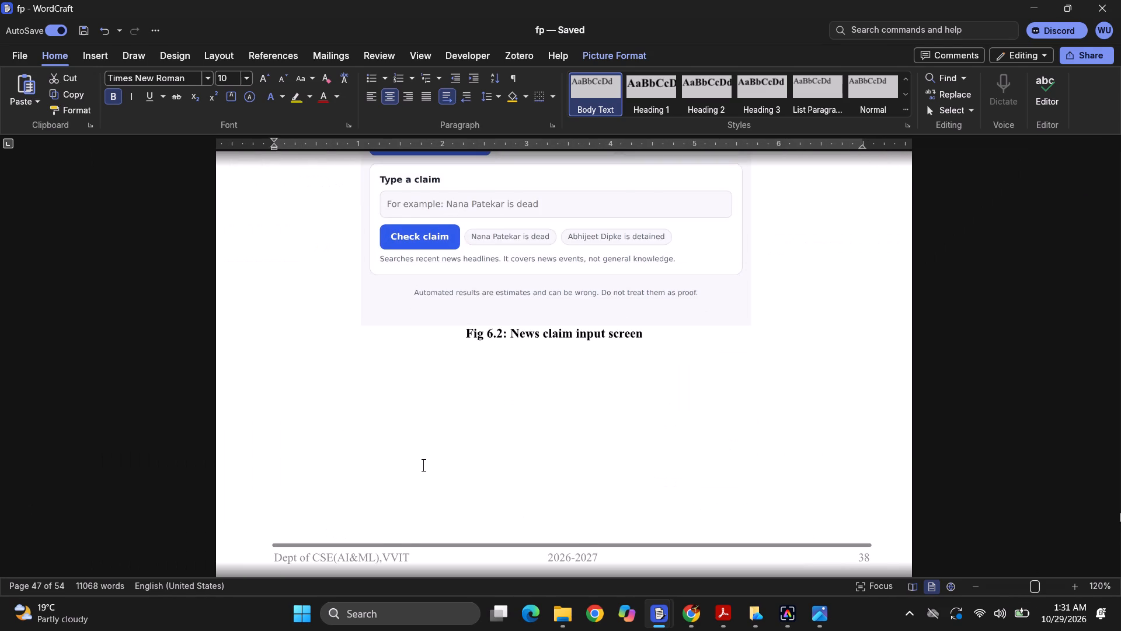
ctrl+scroll(423, 465, down, 1)
scroll(423, 465, up, 3)
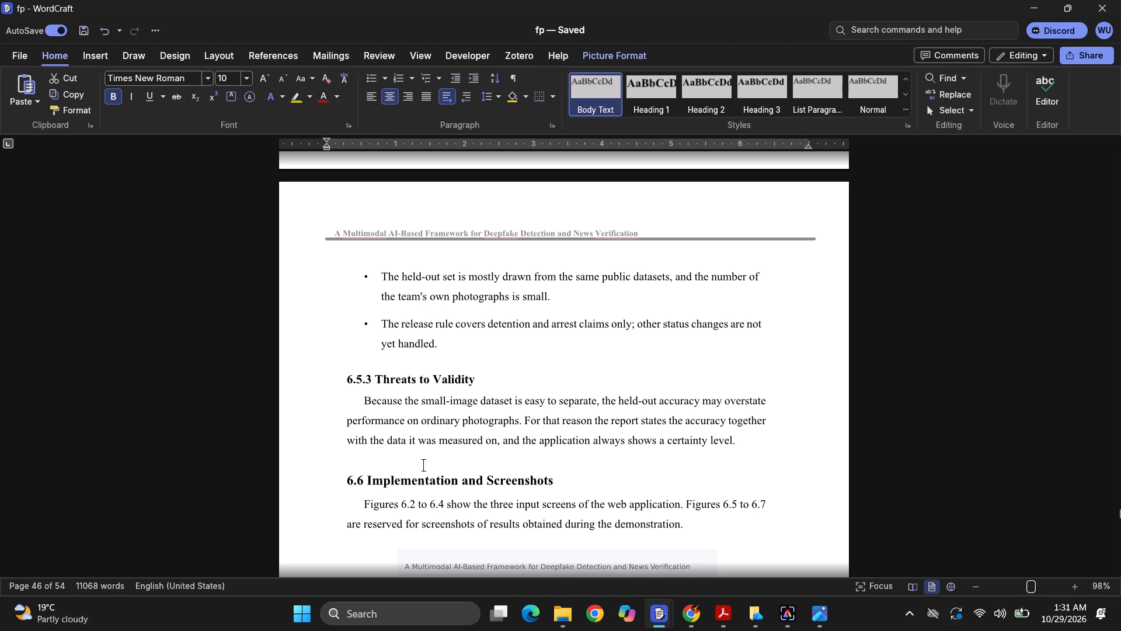
scroll(423, 465, down, 3)
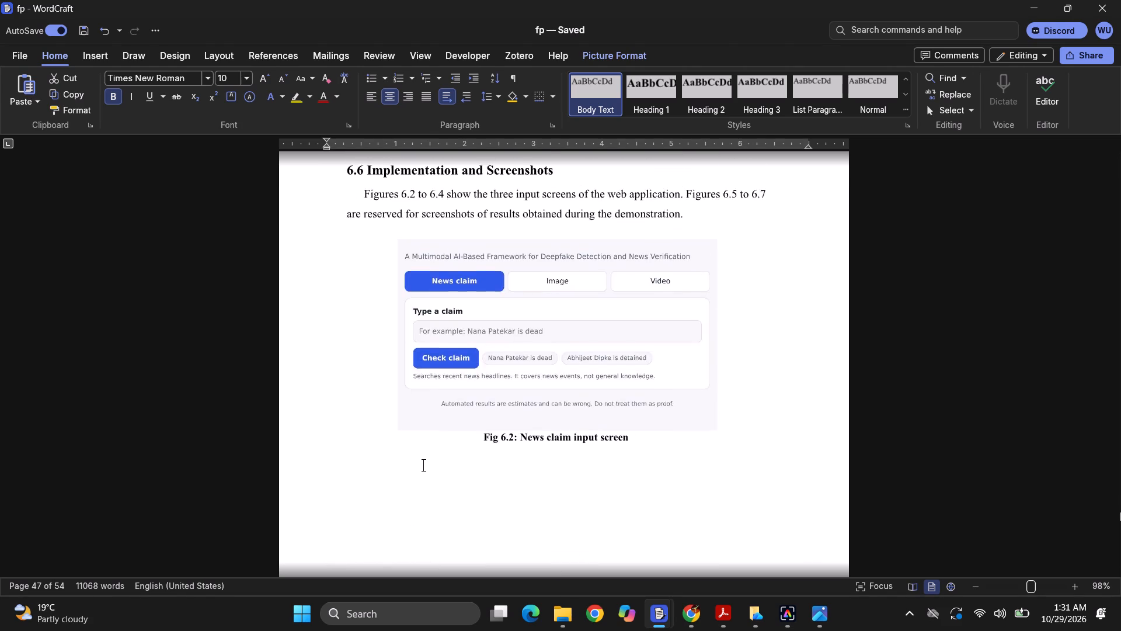
scroll(423, 465, down, 4)
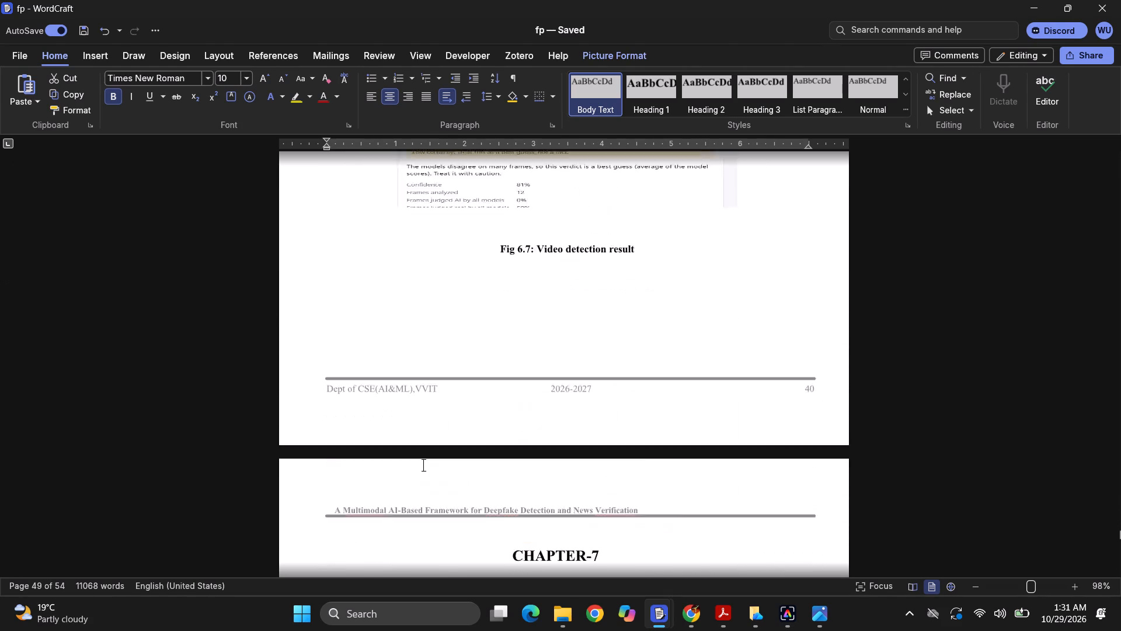
scroll(423, 465, down, 1)
click(423, 465)
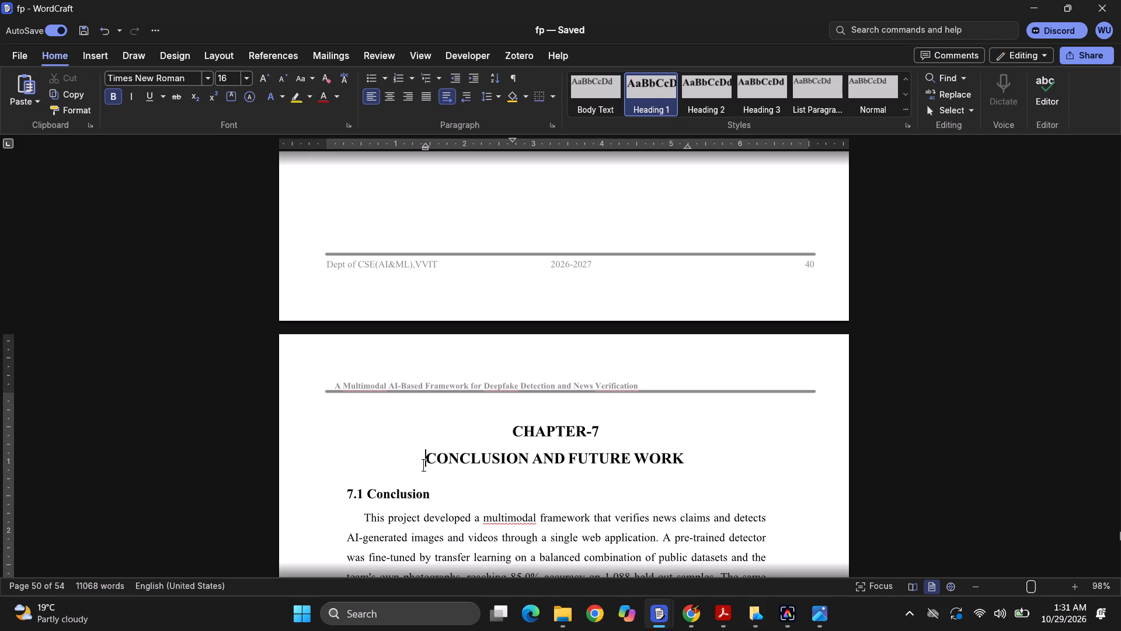
scroll(423, 465, up, 3)
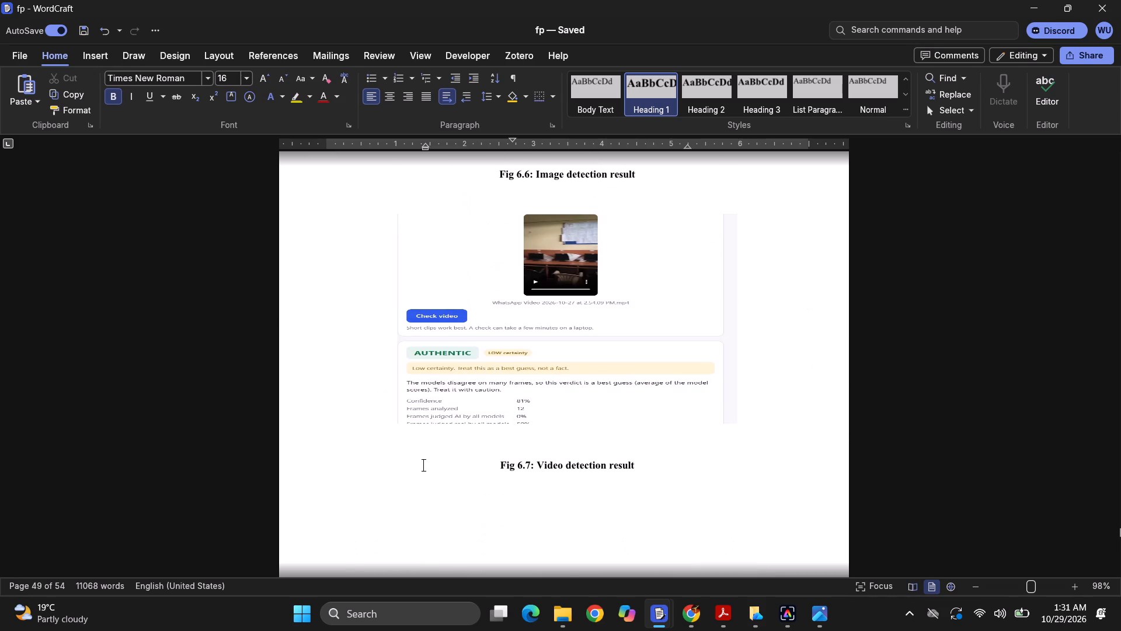
scroll(423, 465, down, 3)
Look over the report's front pages, including the abstract, table of contents and list of figures.
scroll(423, 465, up, 12)
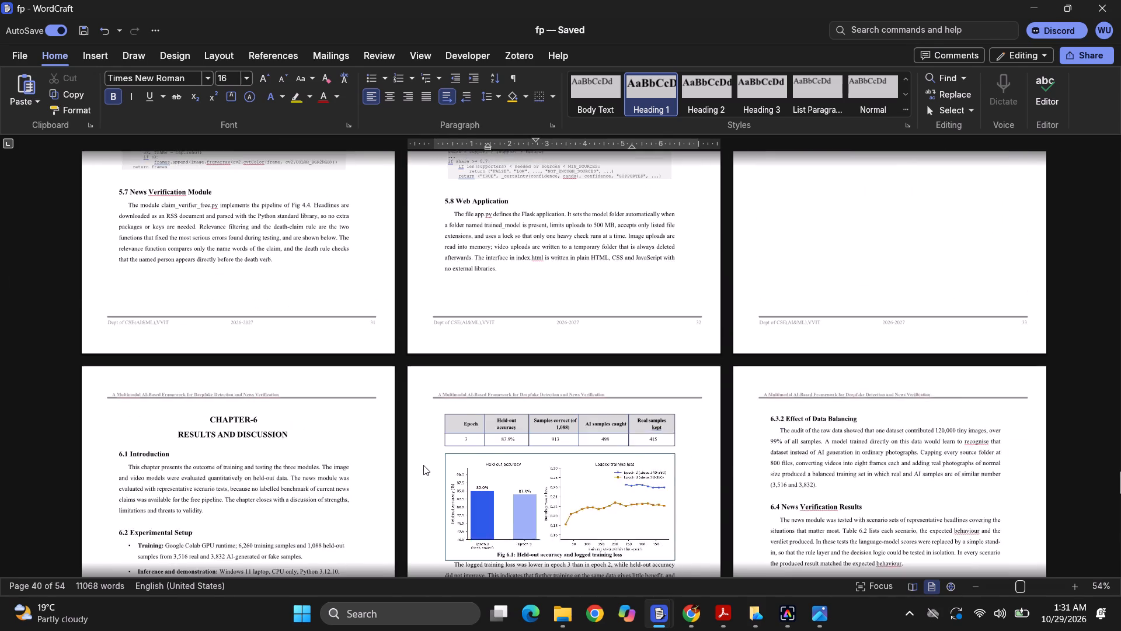
scroll(423, 465, up, 2)
ctrl+scroll(423, 465, down, 2)
scroll(423, 465, up, 20)
scroll(423, 465, up, 16)
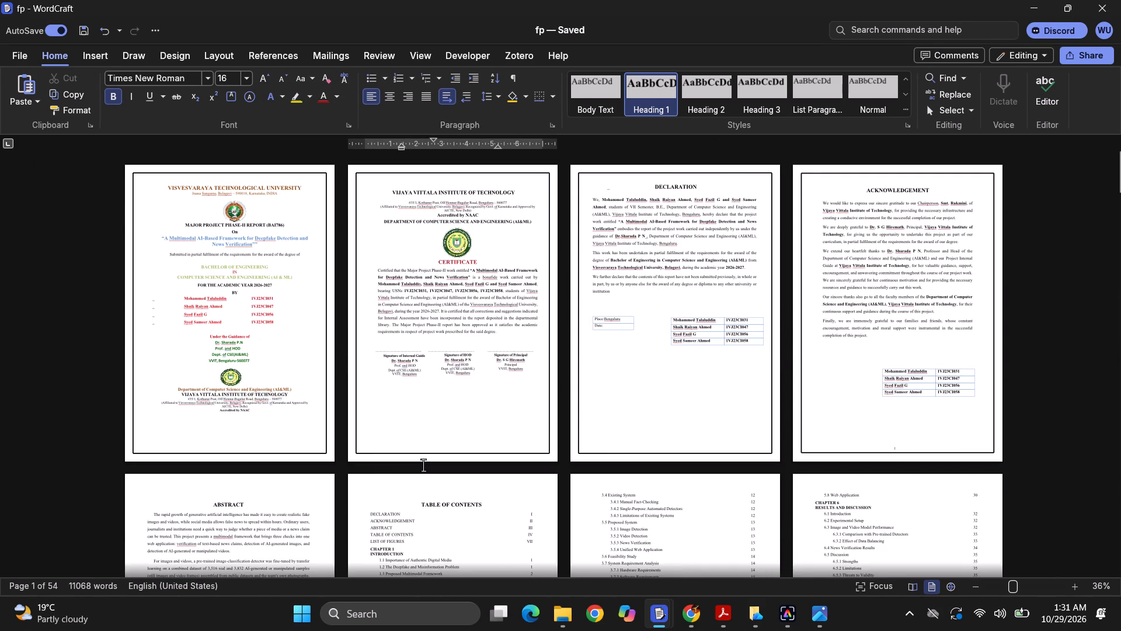
scroll(423, 465, up, 4)
ctrl+scroll(458, 250, up, 2)
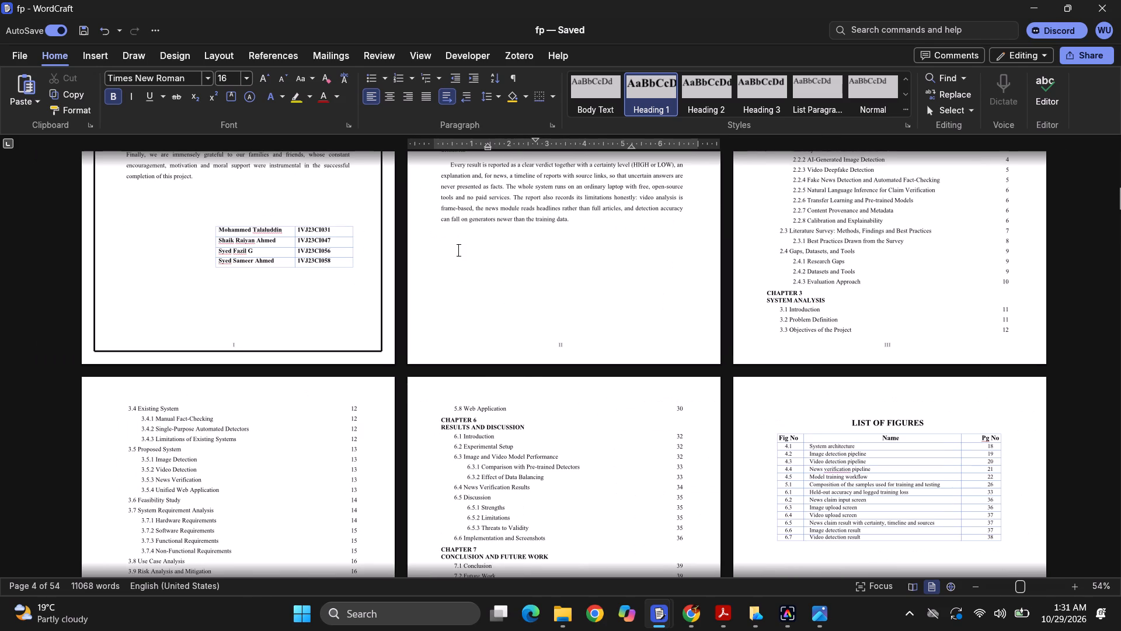
ctrl+scroll(601, 227, up, 2)
scroll(601, 227, up, 2)
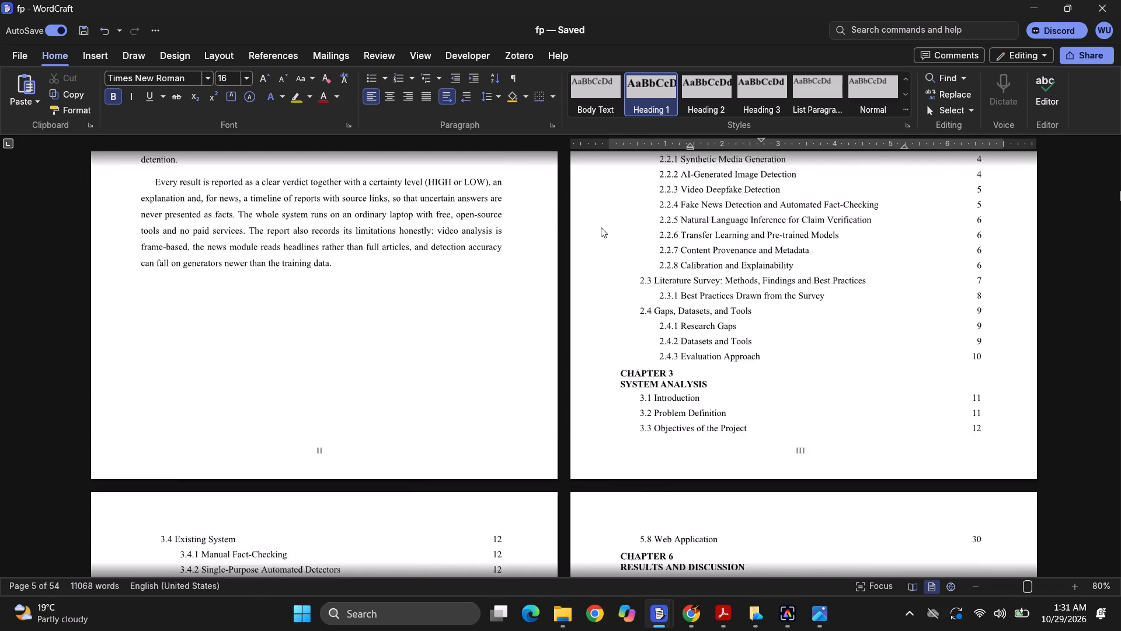
scroll(601, 227, up, 6)
scroll(601, 227, down, 3)
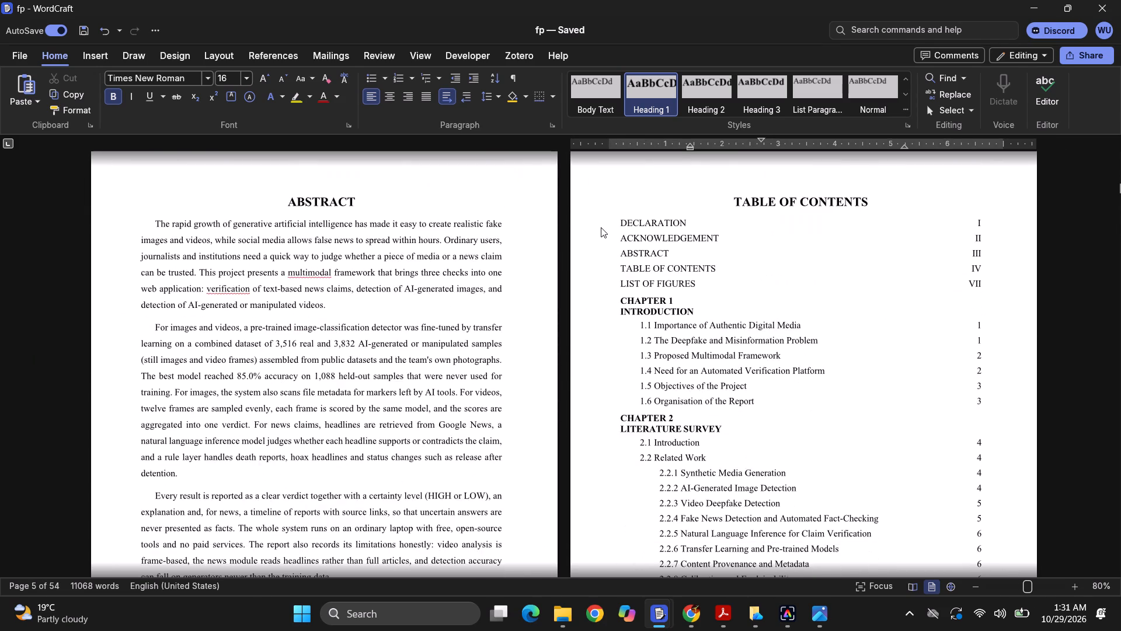
scroll(601, 227, down, 1)
scroll(534, 264, up, 2)
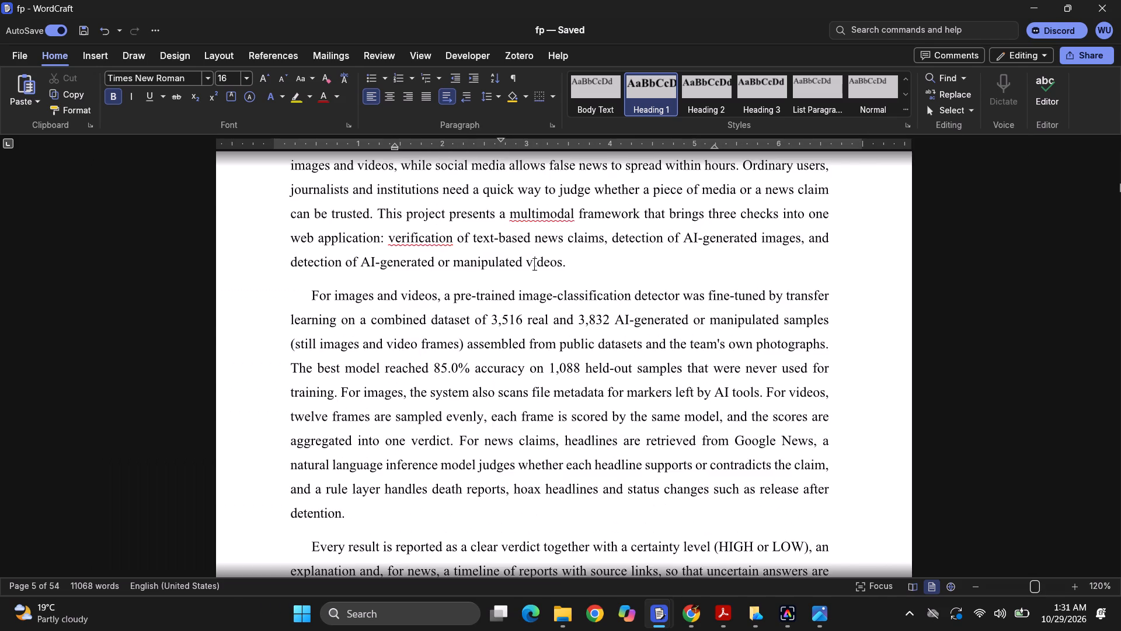
scroll(534, 264, up, 1)
ctrl+scroll(534, 264, down, 3)
Examine the table of contents entries and page numbers for the front matter, Chapter 1 and Chapter 2.
scroll(534, 264, up, 1)
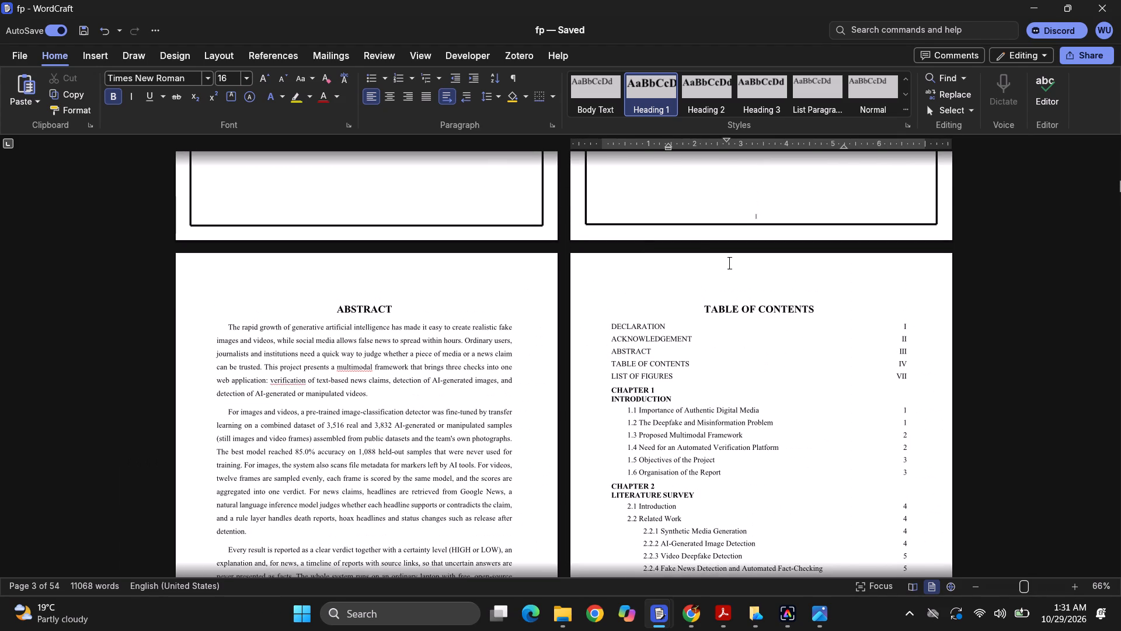
ctrl+scroll(729, 263, up, 2)
scroll(729, 263, down, 1)
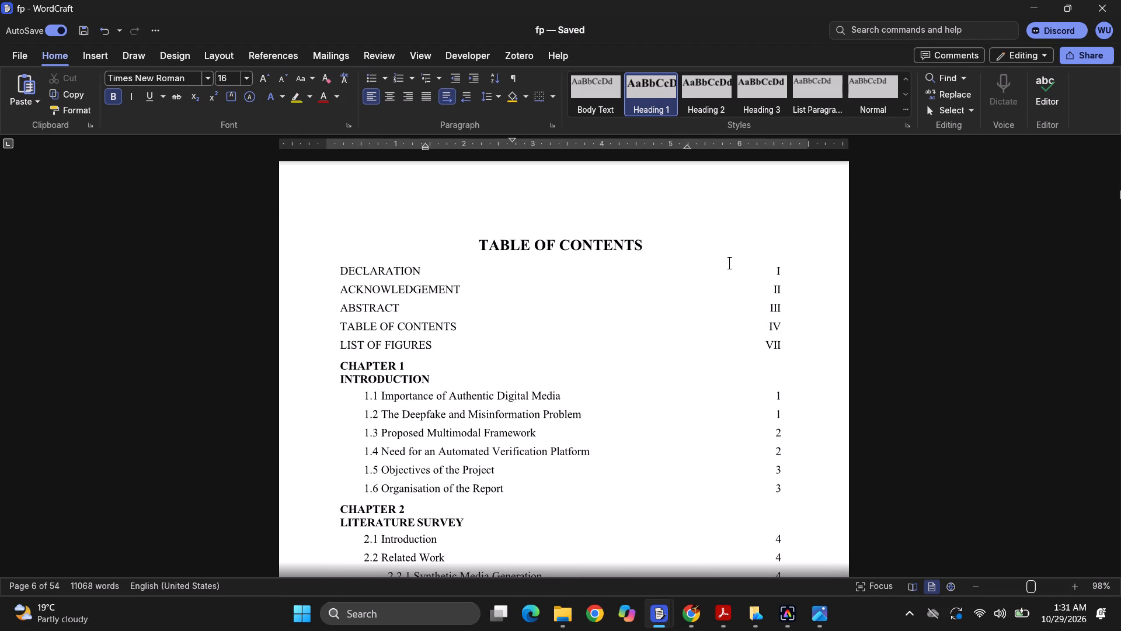
scroll(729, 263, down, 1)
scroll(676, 314, down, 1)
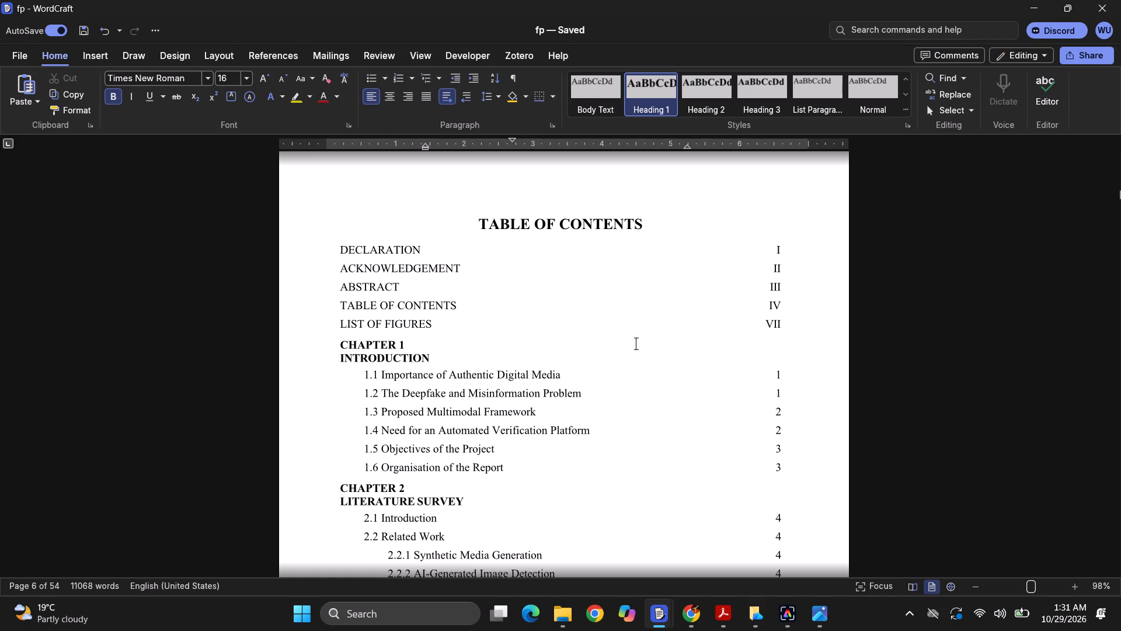
click(793, 370)
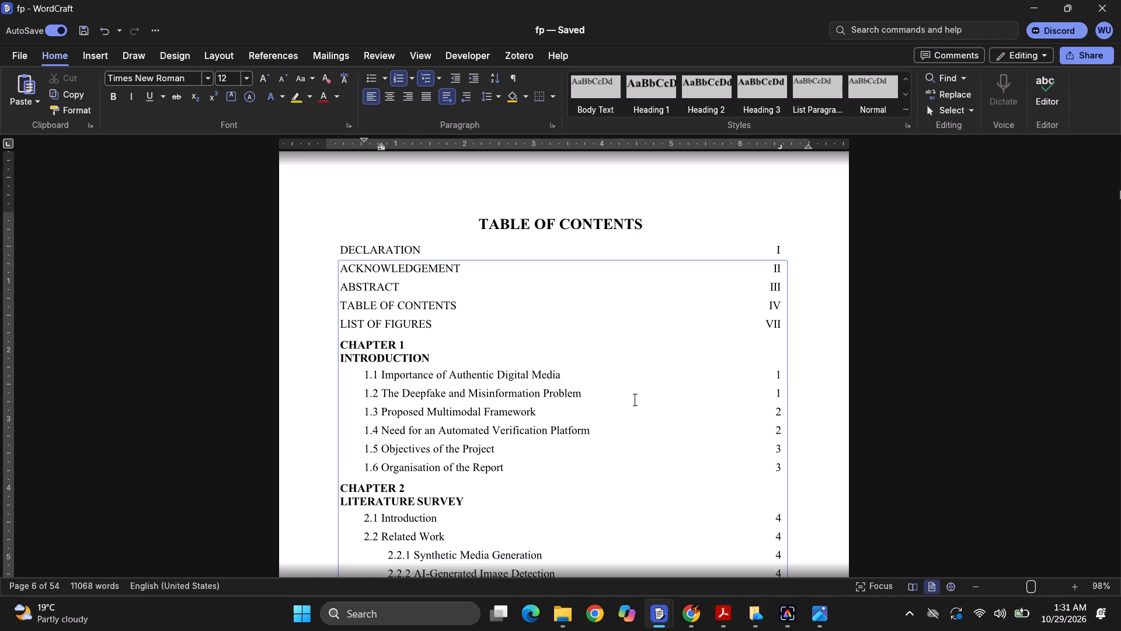
scroll(635, 400, down, 1)
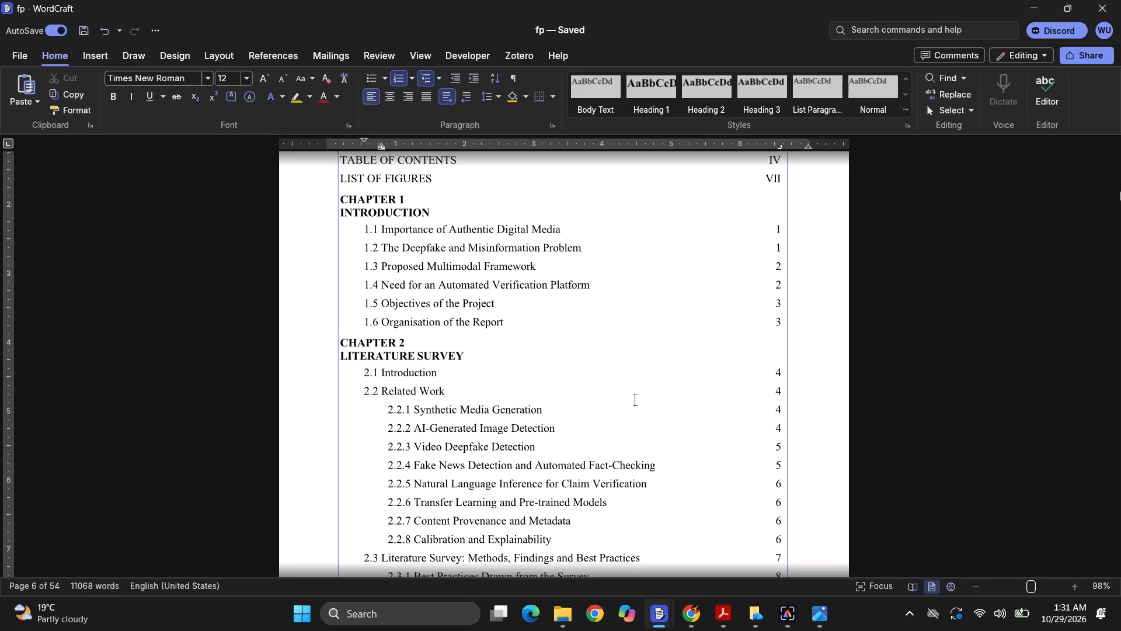
scroll(635, 400, up, 1)
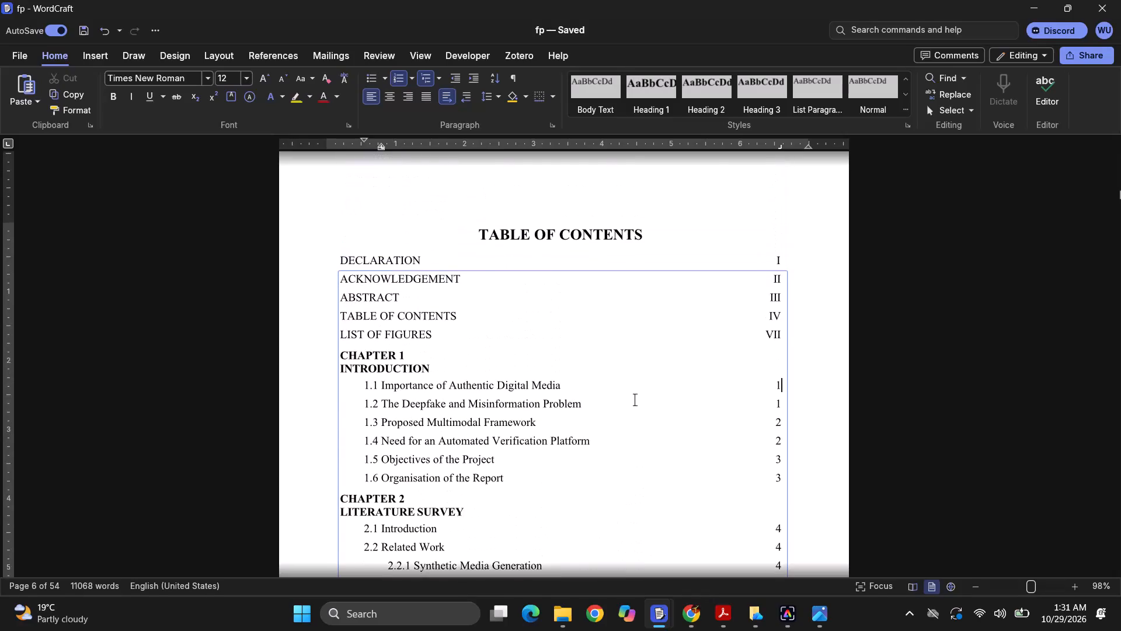
scroll(635, 400, up, 1)
scroll(635, 400, down, 1)
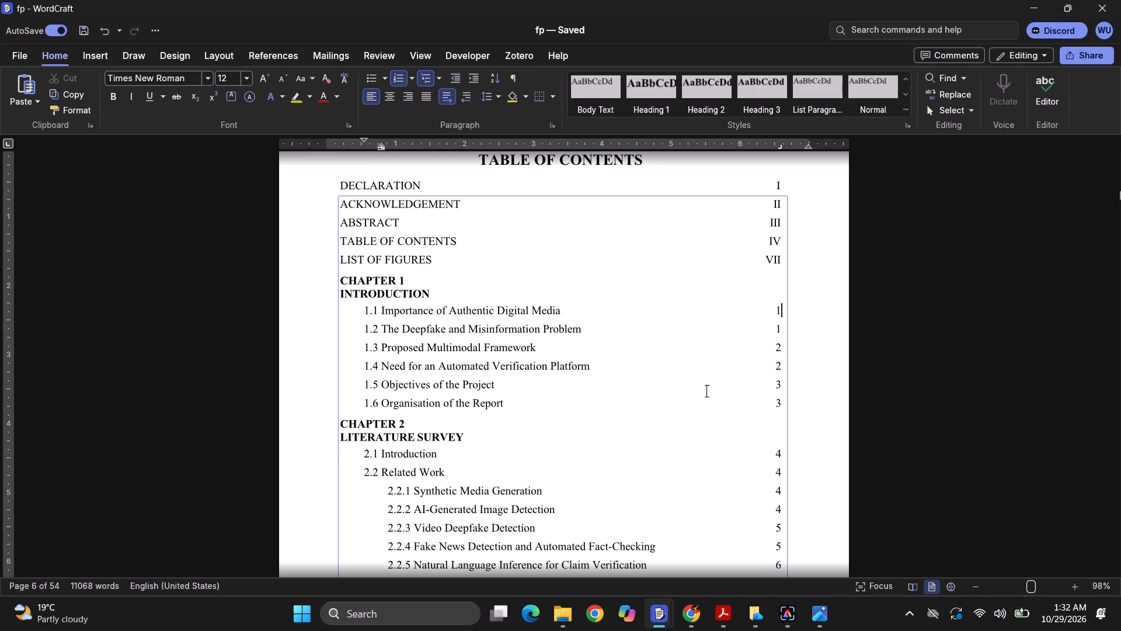
Add a new numbered entry 1.7 below "1.6 Organisation of the Report" in the table of contents.
scroll(646, 406, down, 1)
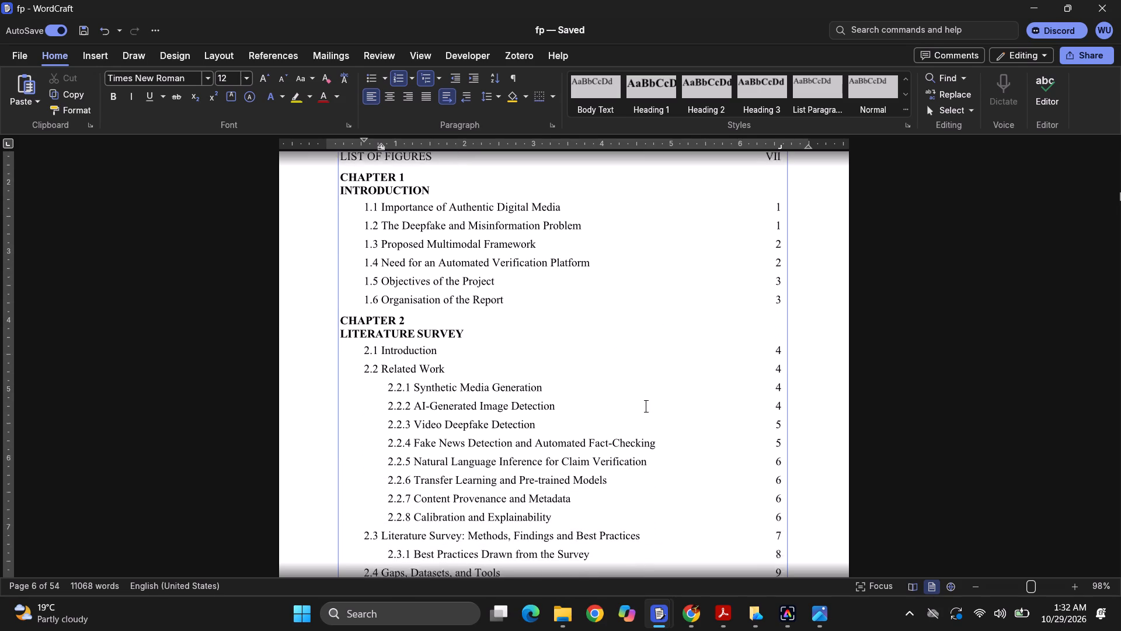
scroll(646, 406, down, 1)
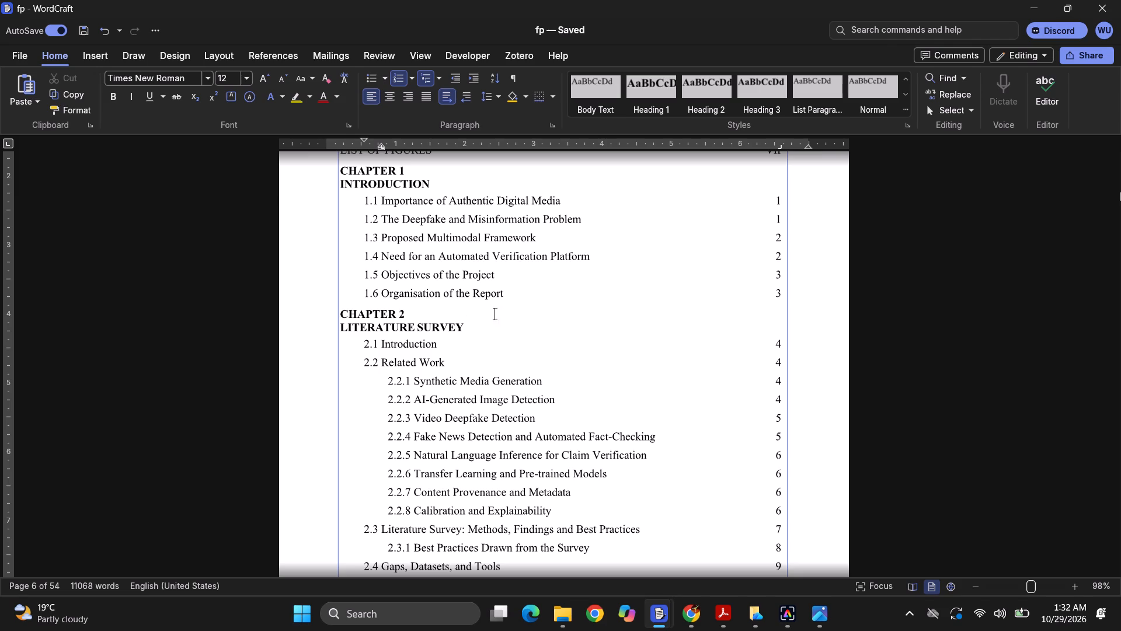
click(524, 292)
key(Return)
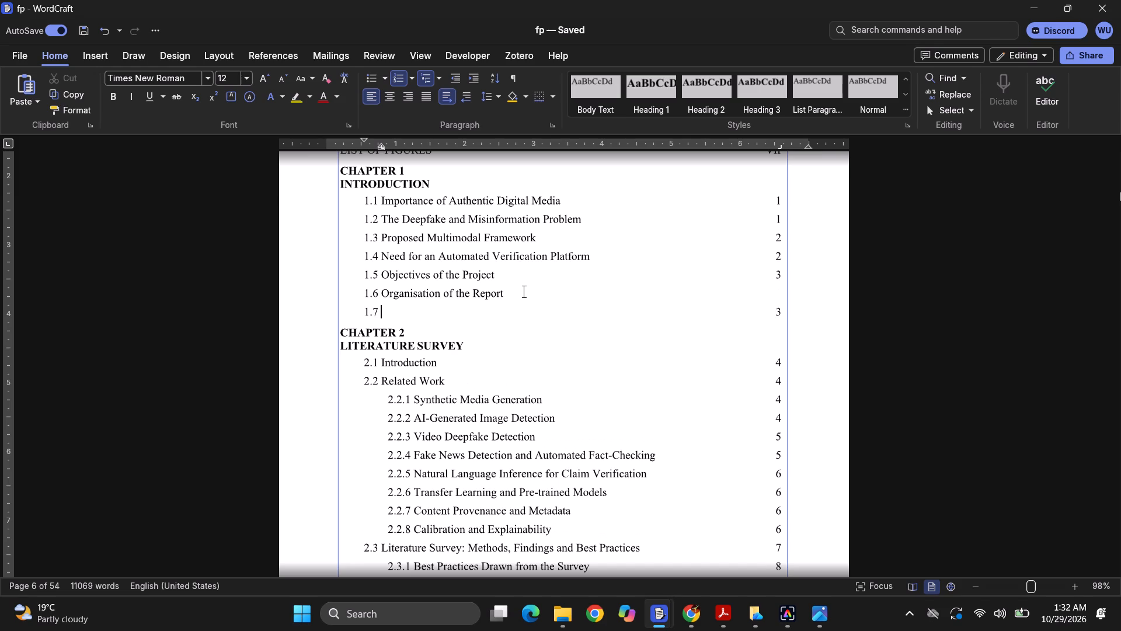
Copy the section 1.7 heading text "Importance of Authentic Digital Media — Additional Content" into the new 1.7 table of contents entry.
scroll(524, 292, down, 2)
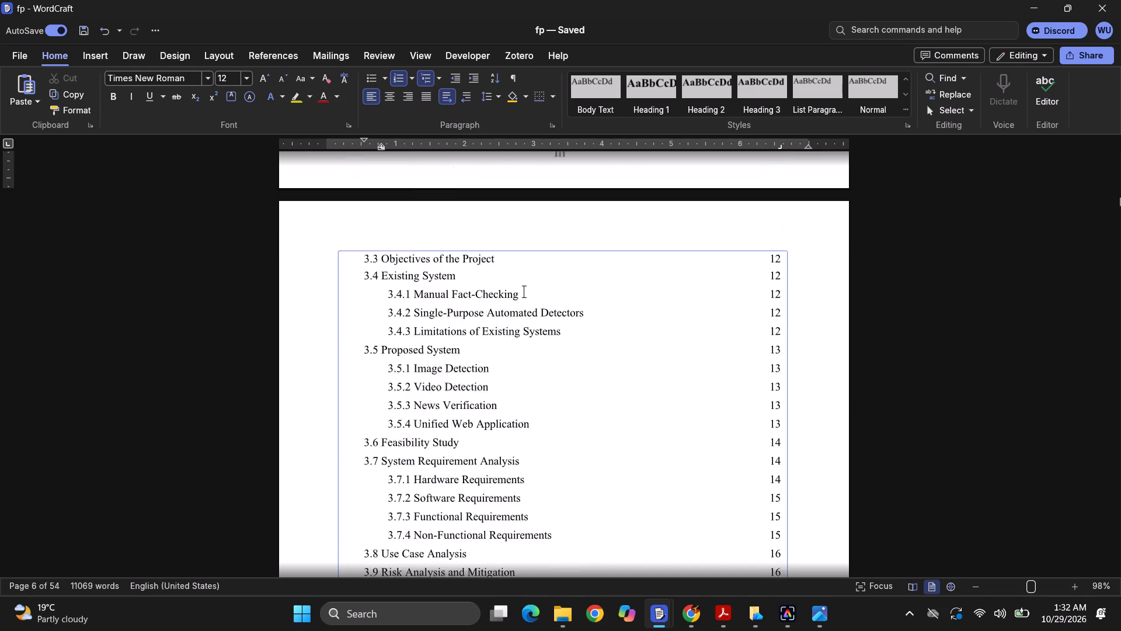
scroll(524, 292, down, 7)
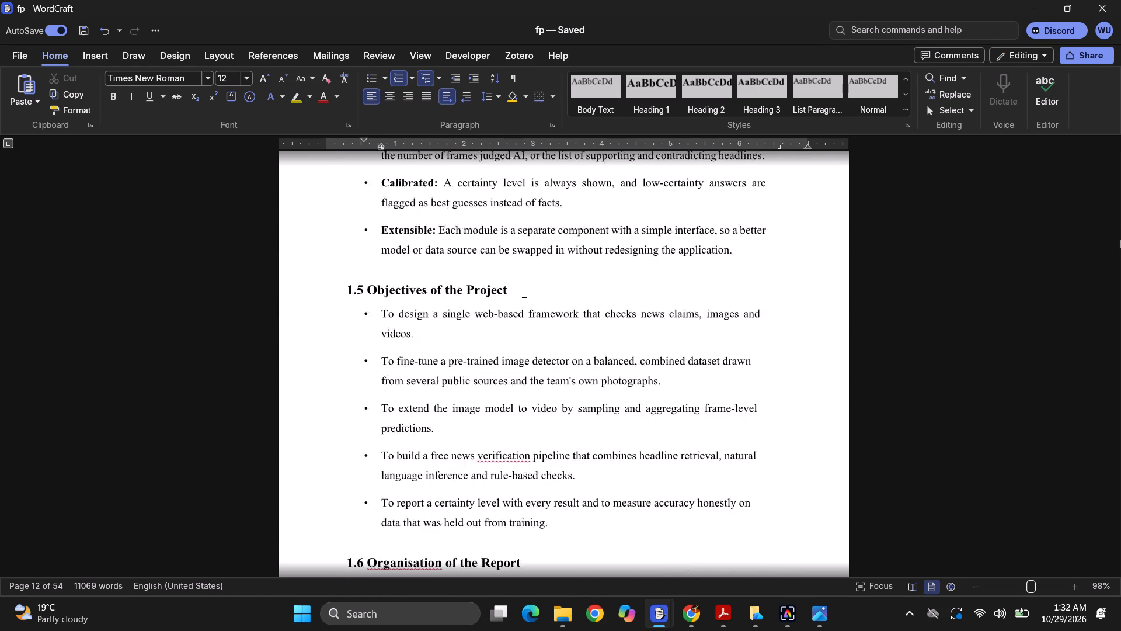
scroll(524, 292, down, 6)
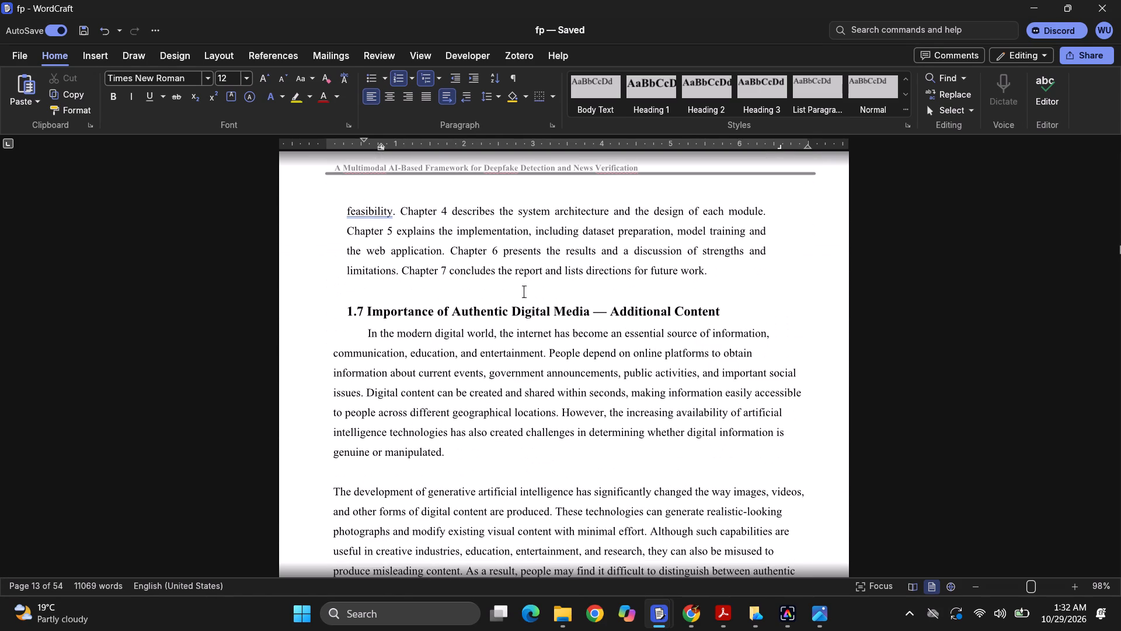
drag(727, 305, 392, 304)
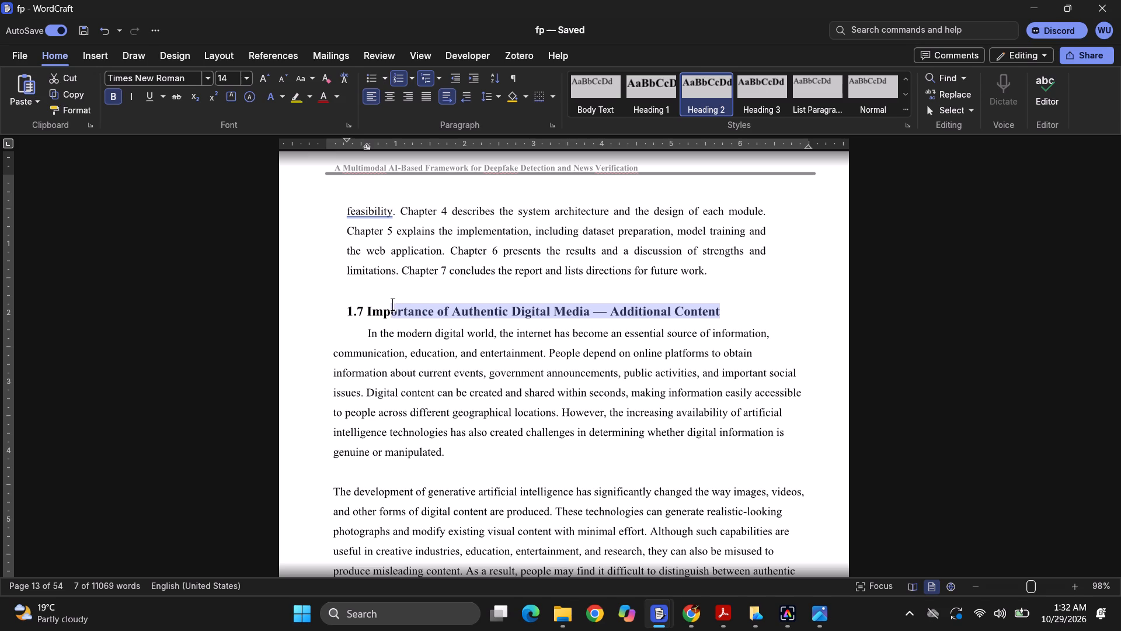
drag(392, 304, 368, 304)
key(ctrl+c)
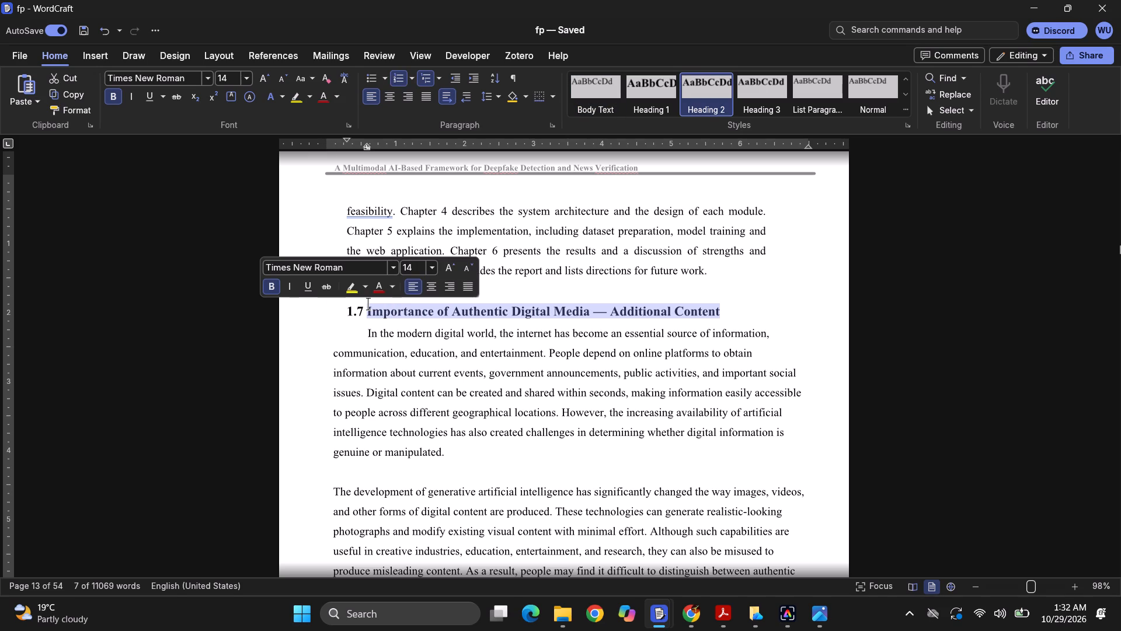
scroll(508, 276, up, 17)
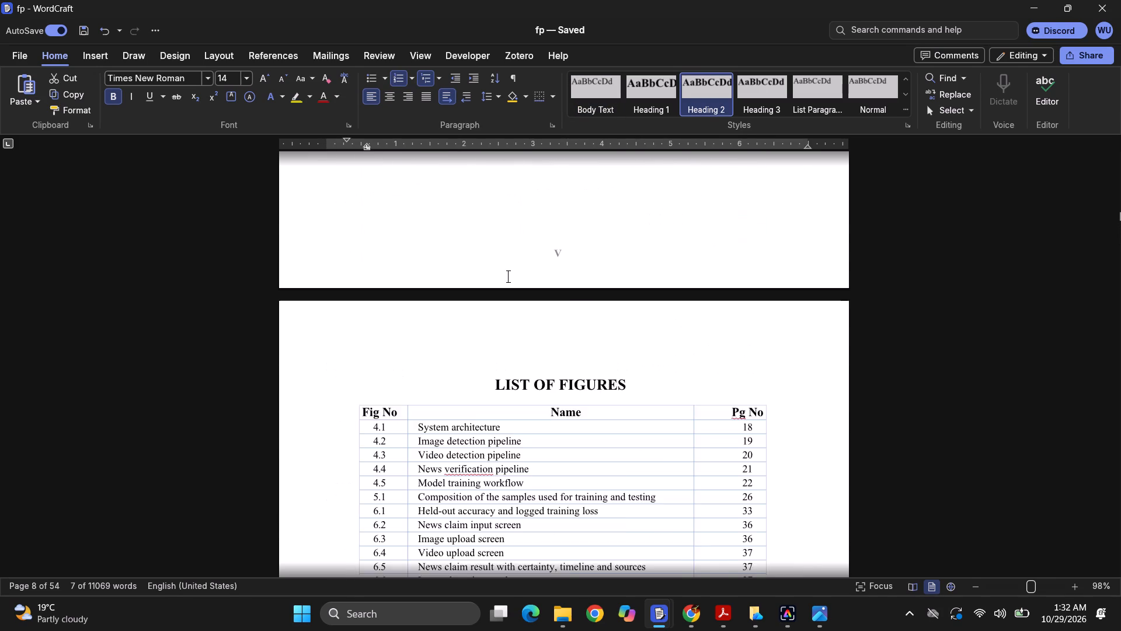
ctrl+scroll(508, 276, down, 3)
scroll(507, 311, up, 4)
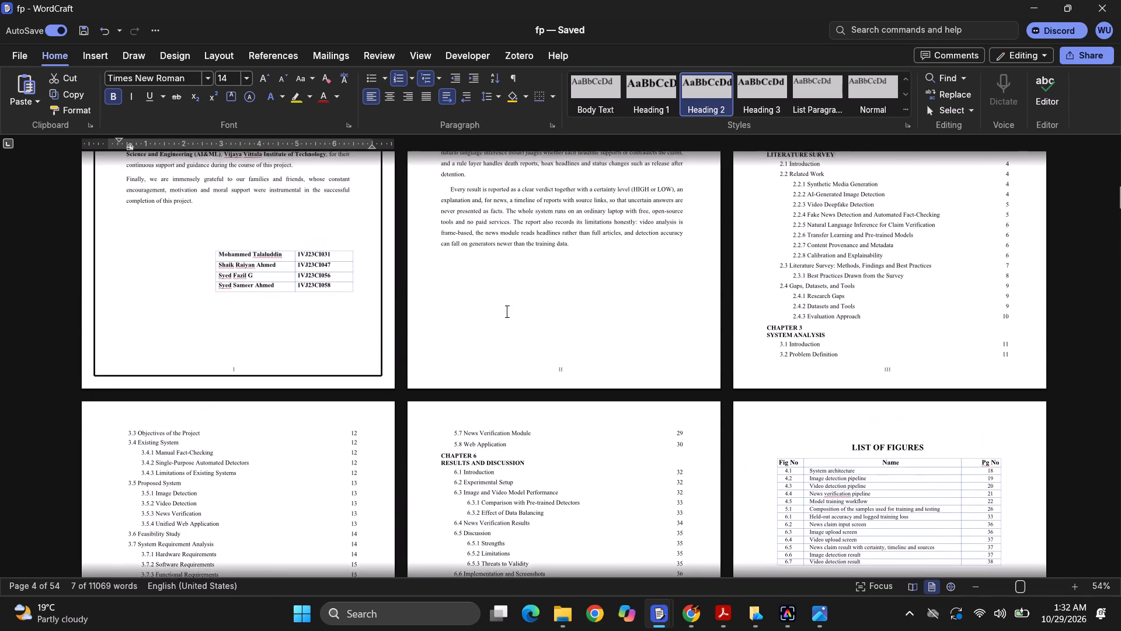
scroll(507, 311, up, 1)
scroll(656, 276, up, 1)
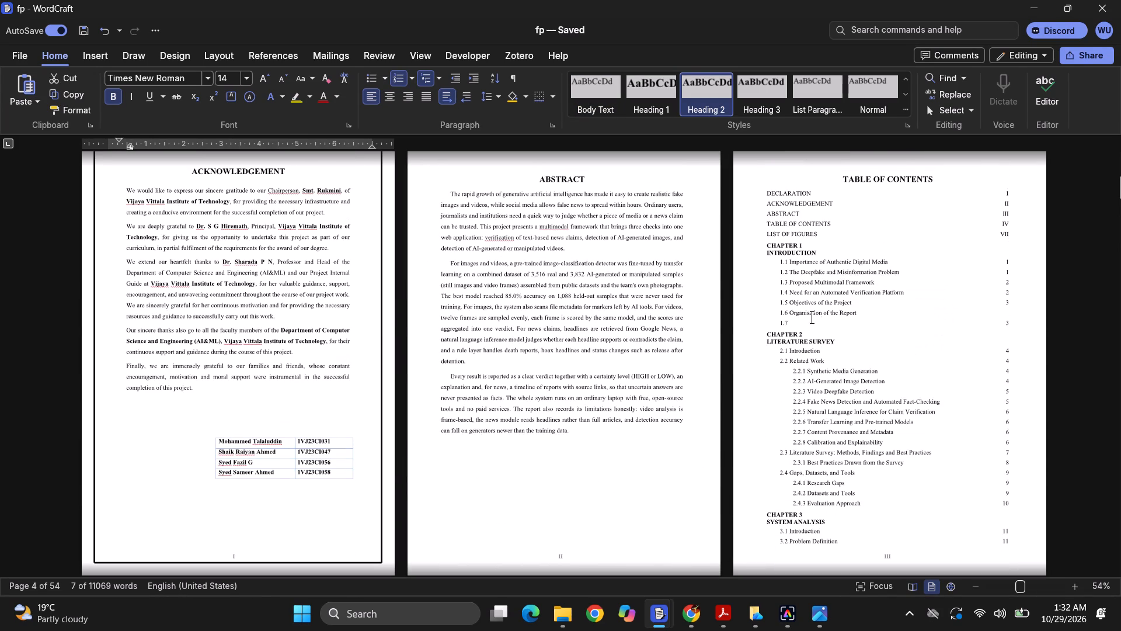
click(806, 324)
key(ctrl+v)
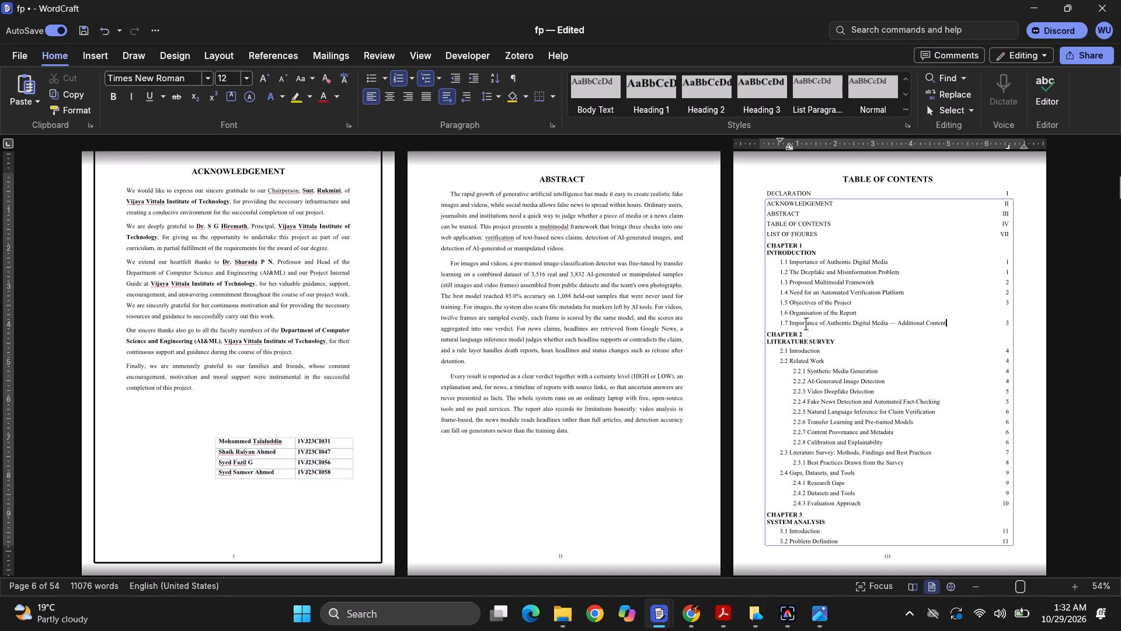
Set the page number of the 1.7 table of contents entry to 4.
click(1011, 322)
key(BackSpace)
key(4)
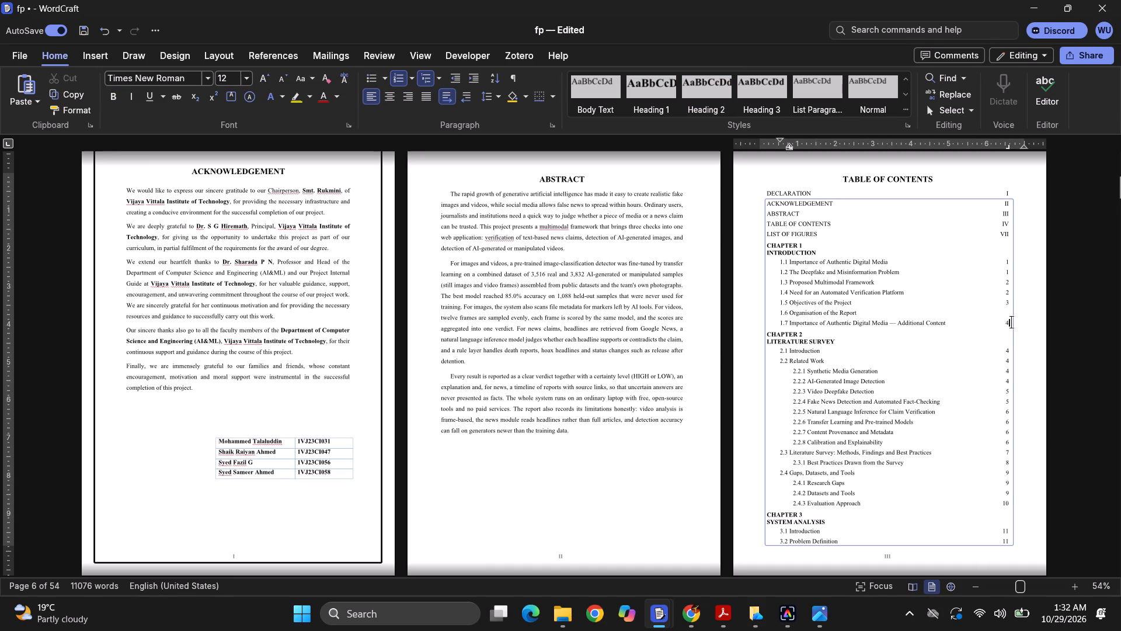
Add page number 3 to the "1.6 Organisation of the Report" entry, spaced across to line up with the other page numbers.
click(1008, 313)
key(space)
key(space)
key(space)
key(space)
key(space)
key(space)
key(space)
key(space)
key(space)
key(space)
key(space)
key(space)
key(space)
key(space)
key(space)
key(space)
key(space)
key(space)
key(space)
key(space)
key(space)
key(space)
key(space)
key(space)
key(space)
key(space)
key(space)
key(space)
key(space)
key(BackSpace)
key(3)
Set the page numbers of table of contents entries 2.1, 2.2, 2.2.1 and 2.2.2 to 5.
ctrl+scroll(923, 310, up, 1)
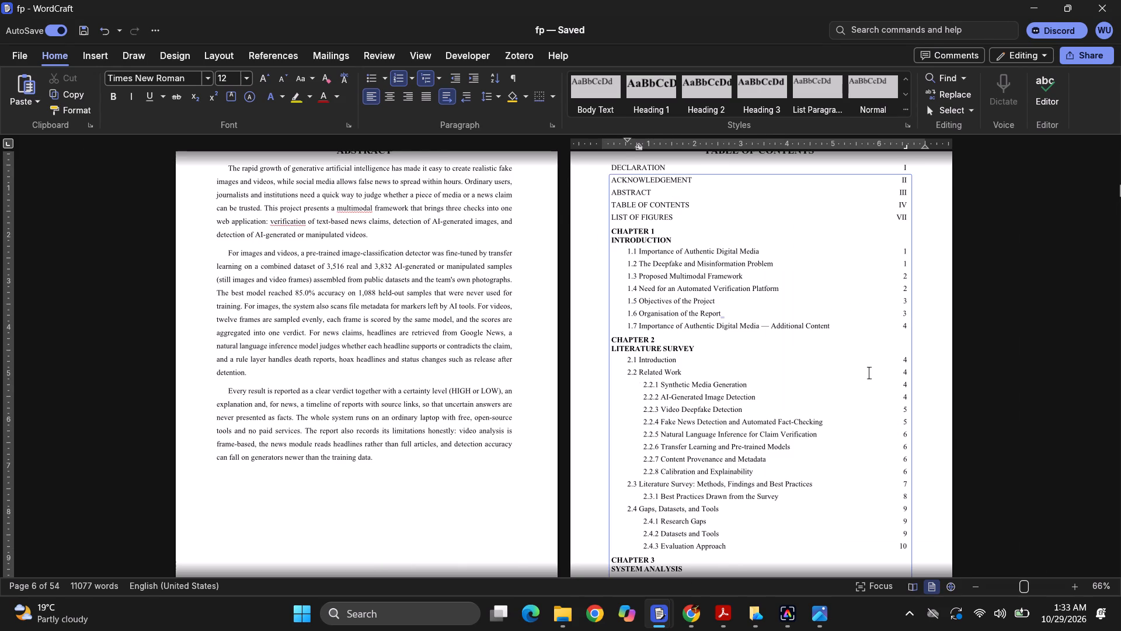
click(908, 361)
key(BackSpace)
key(5)
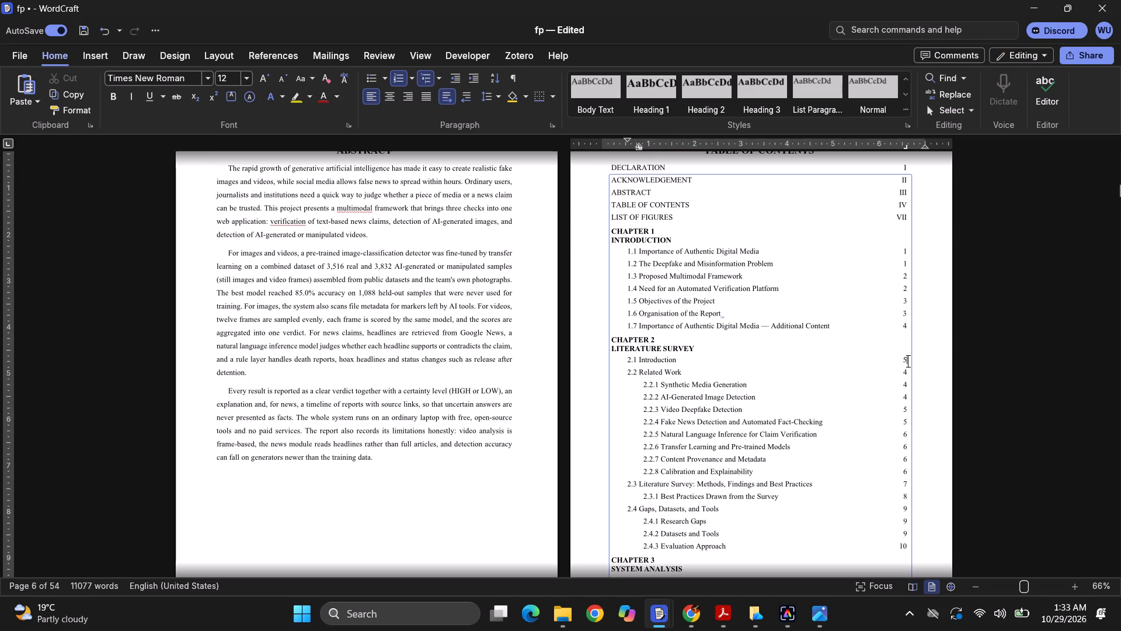
key(Down)
key(BackSpace)
key(5)
key(Up)
key(Down)
key(Down)
key(BackSpace)
key(5)
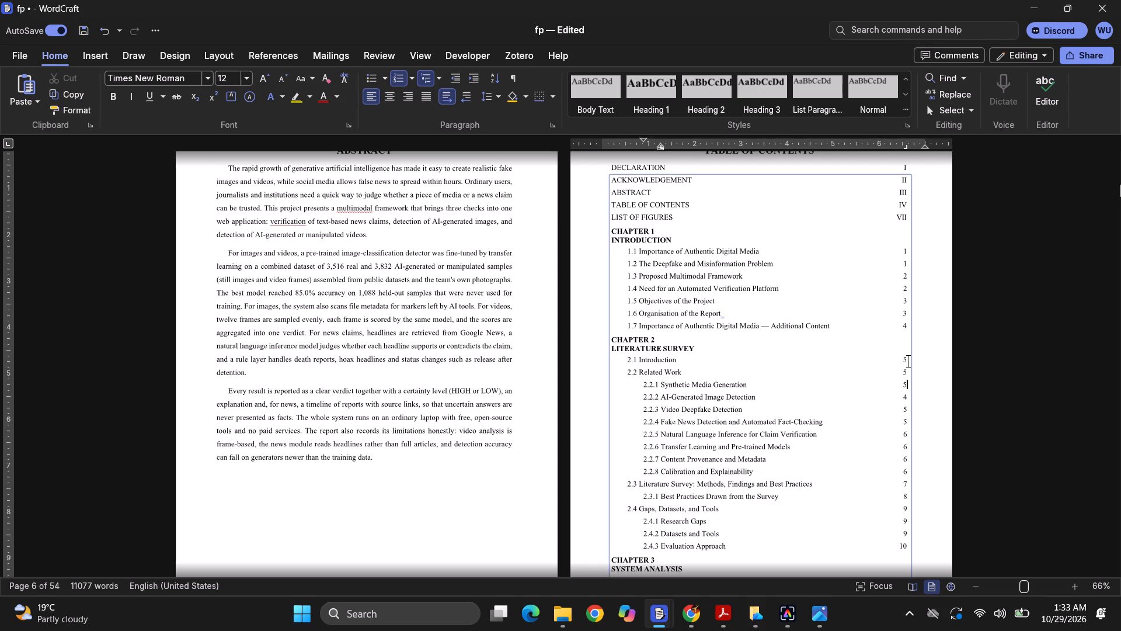
key(Down)
key(BackSpace)
key(5)
Set the page numbers of entries 2.2.3 Video Deepfake Detection and 2.2.4 Fake News Detection and Automated Fact-Checking to 6.
key(Down)
key(BackSpace)
key(5)
key(BackSpace)
key(6)
key(Down)
key(BackSpace)
key(6)
Set the page number of entry 2.2.5 Natural Language Inference for Claim Verification to 7.
key(Down)
key(BackSpace)
key(7)
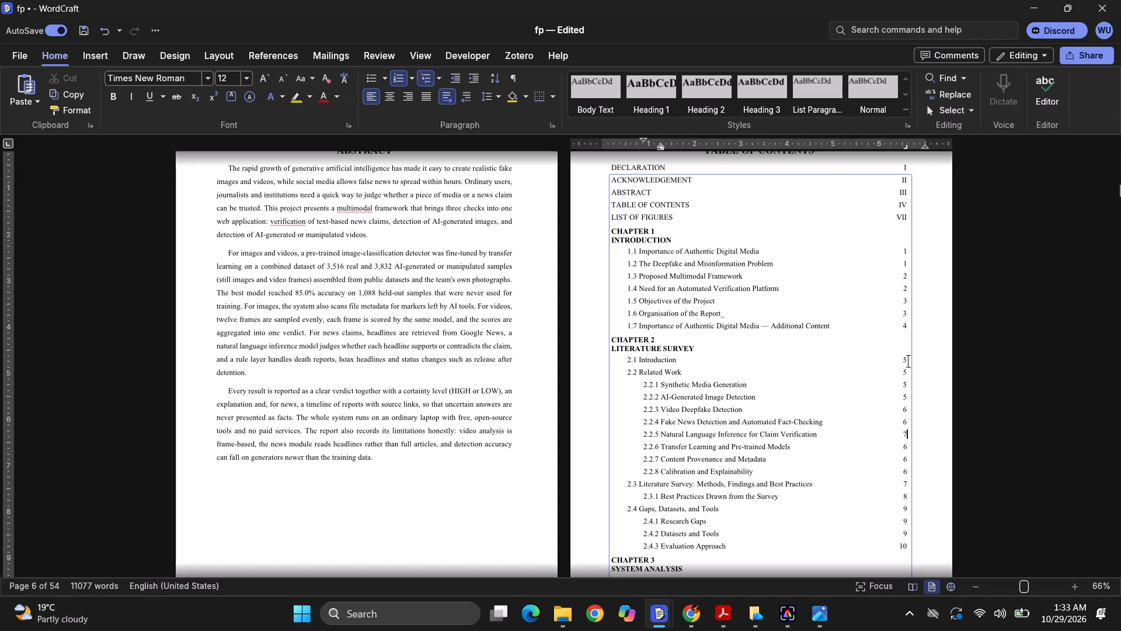
Set the page numbers of entries 2.2.6 Transfer Learning and Pre-trained Models and 2.2.7 Content Provenance and Metadata to 7.
key(Down)
key(BackSpace)
key(7)
key(Down)
key(BackSpace)
key(7)
Set the page numbers of table of contents entries 2.2.8 and 2.3 to 8, and of 2.3.1 to 9.
key(Down)
key(BackSpace)
key(8)
key(Down)
key(BackSpace)
key(8)
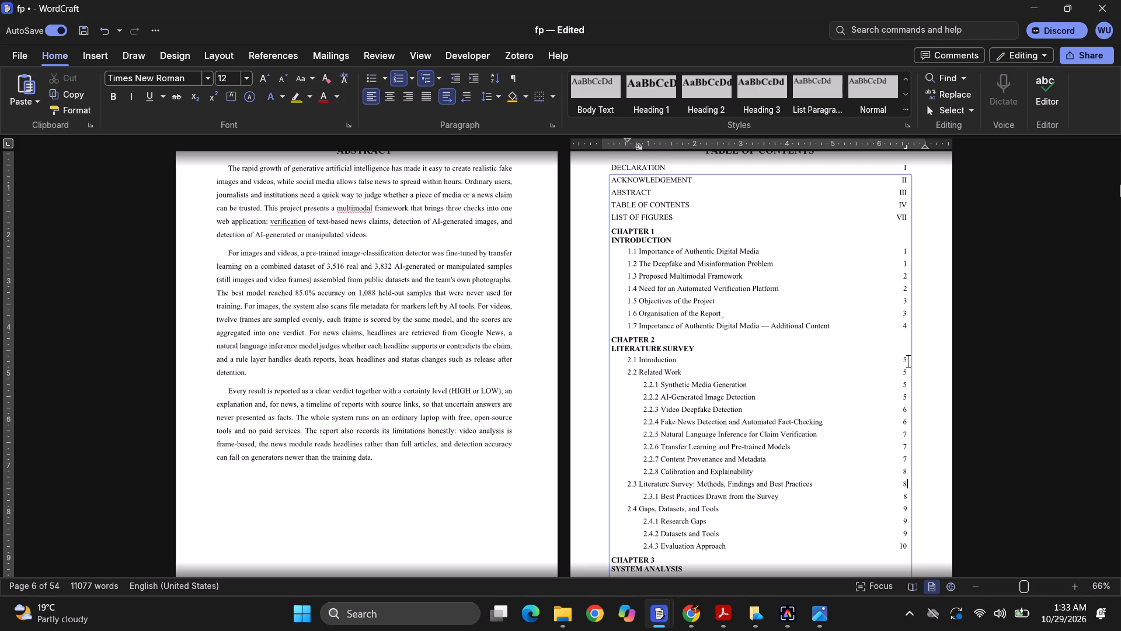
key(Down)
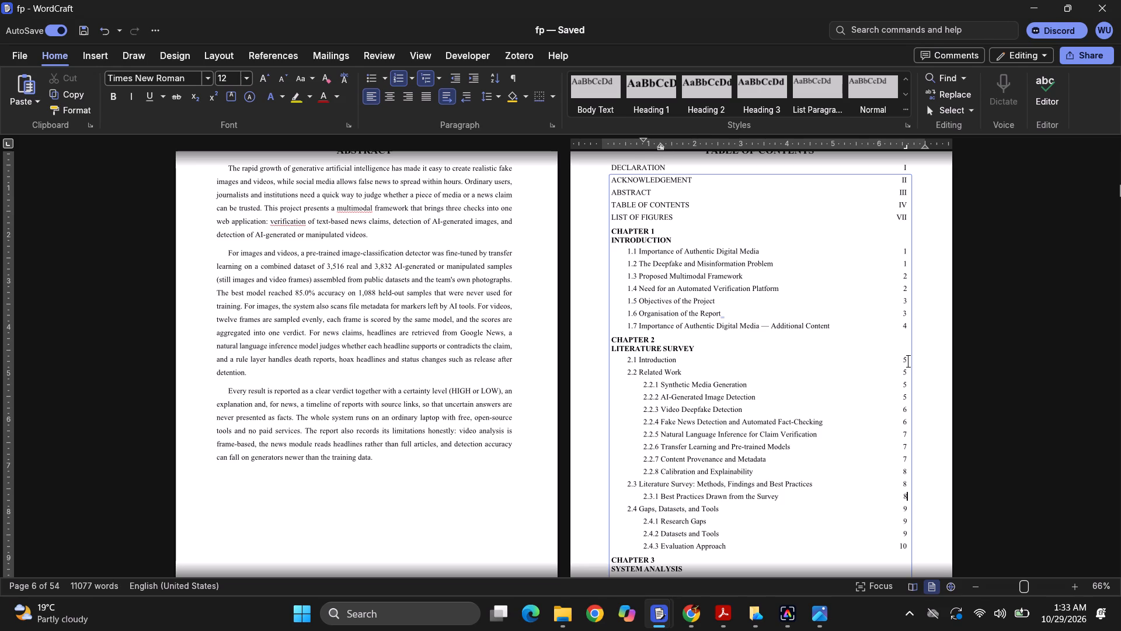
key(BackSpace)
key(9)
Set the page numbers of entries 2.4 Gaps, Datasets, and Tools and 2.4.1 Research Gaps to 10.
key(Down)
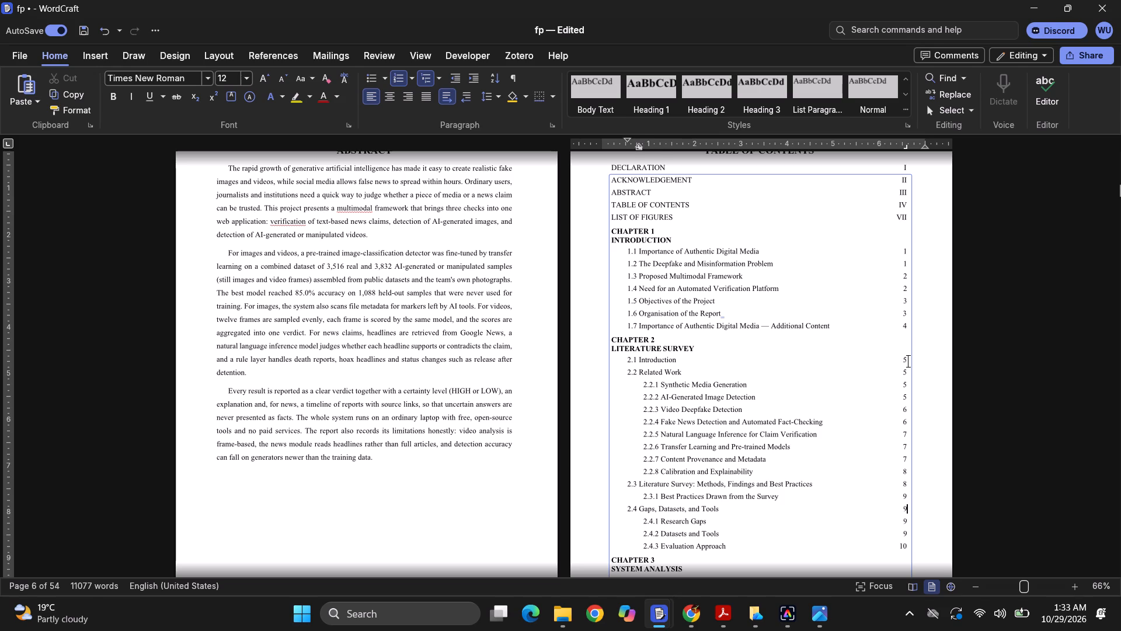
key(BackSpace)
text(10)
key(Down)
key(BackSpace)
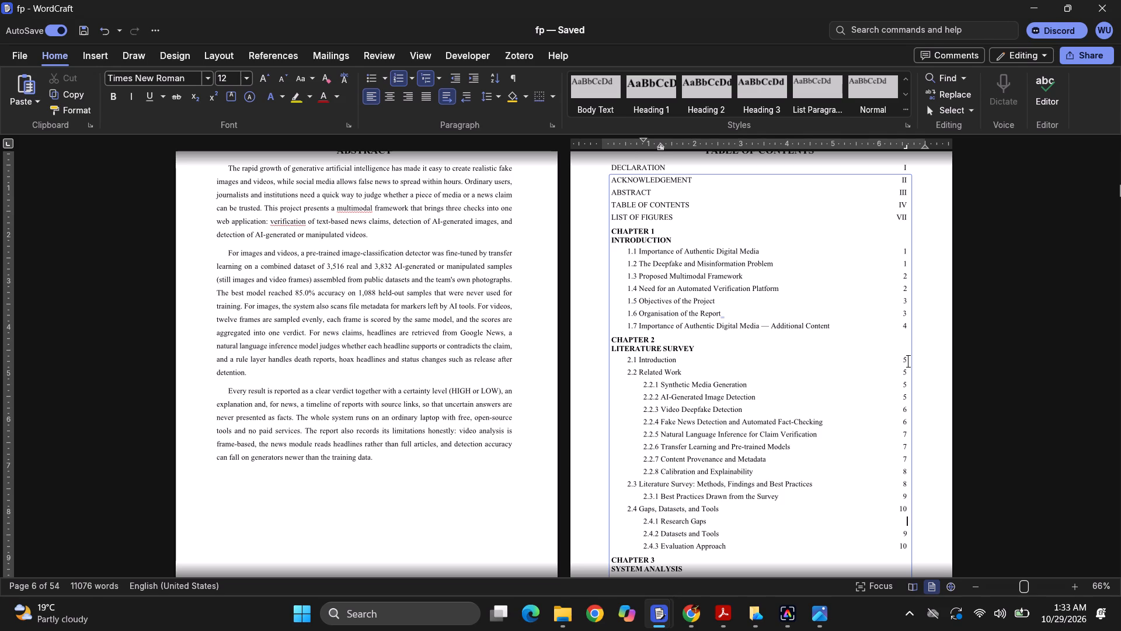
text(10)
Set the page numbers of entries 2.4.2 Datasets and Tools and 2.4.3 Evaluation Approach to 11.
key(Down)
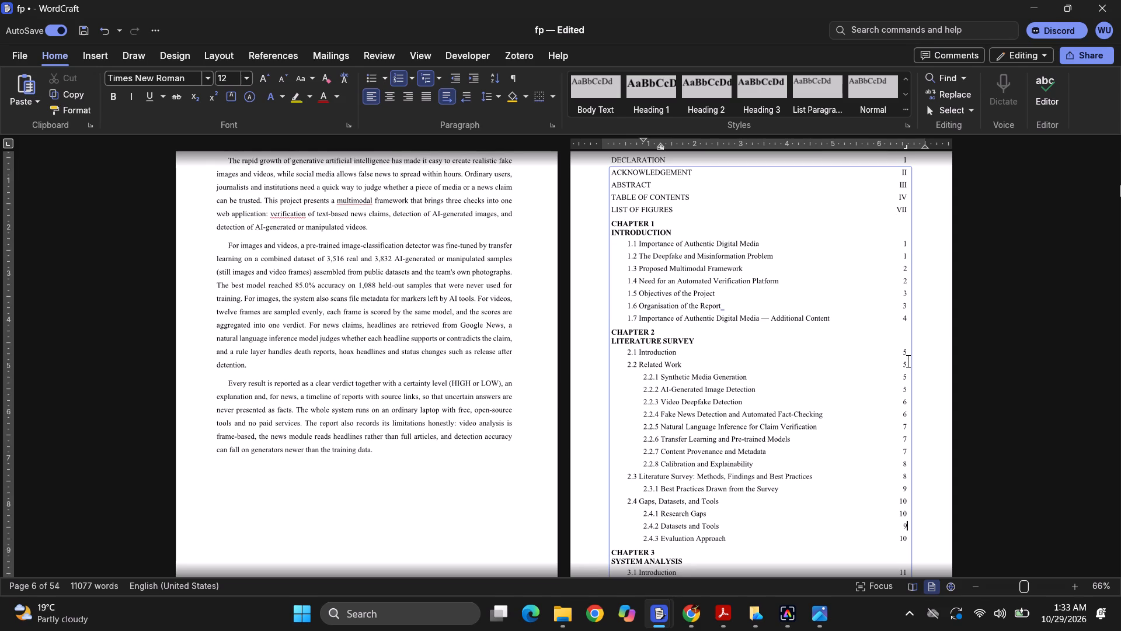
key(BackSpace)
text(11)
key(Down)
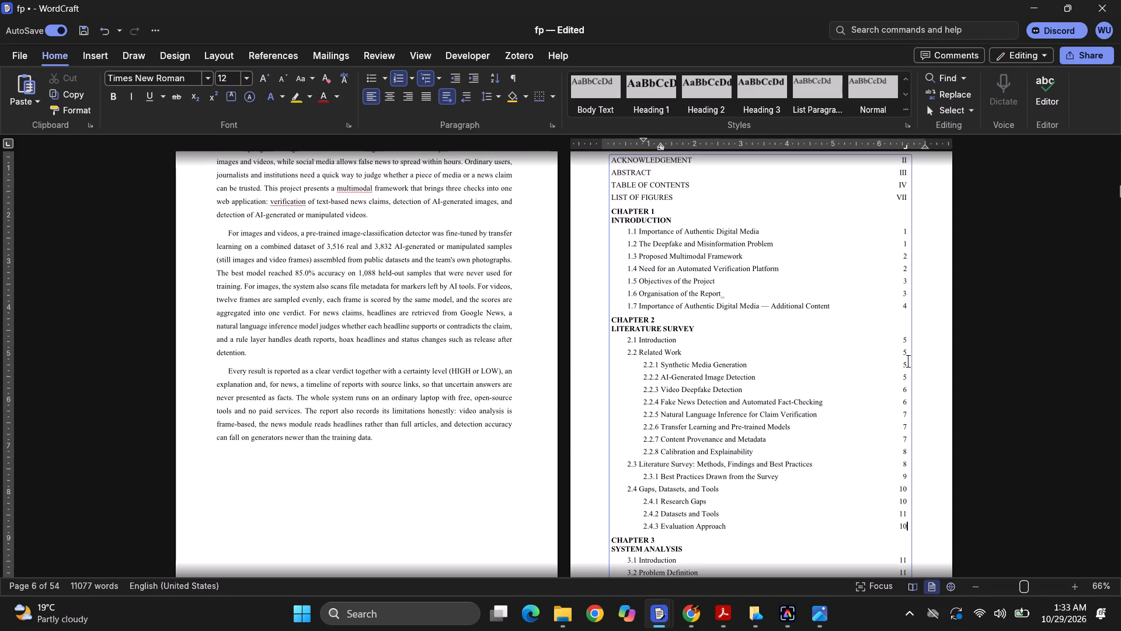
key(BackSpace)
key(1)
Set the page numbers of the Chapter 3 entries 3.1 Introduction and 3.2 Problem Definition to 12.
key(Down)
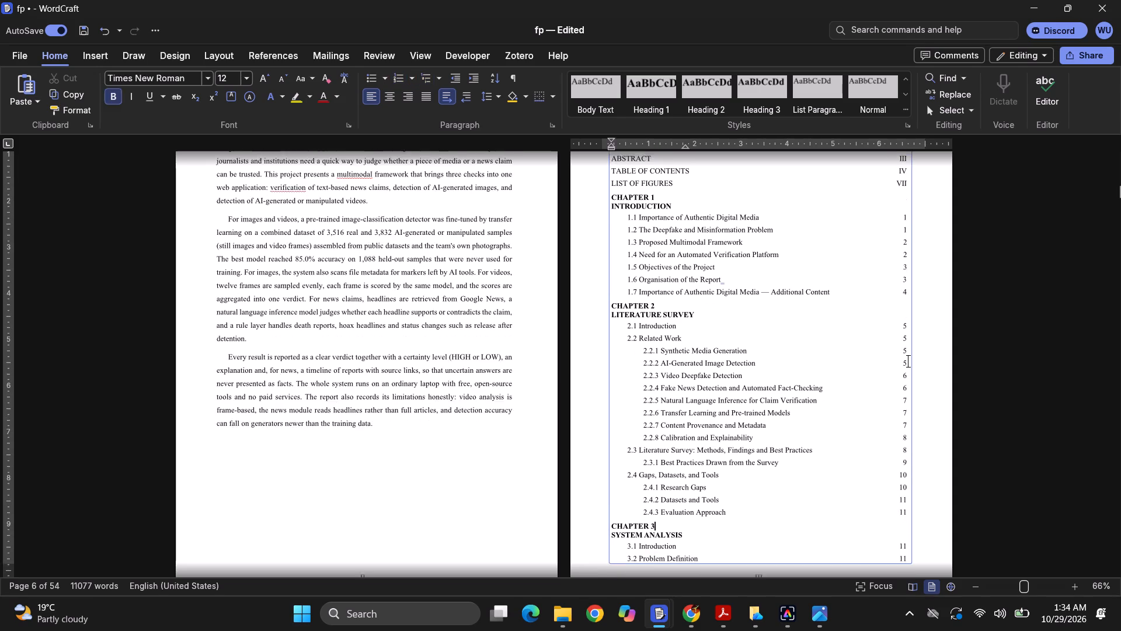
key(Down)
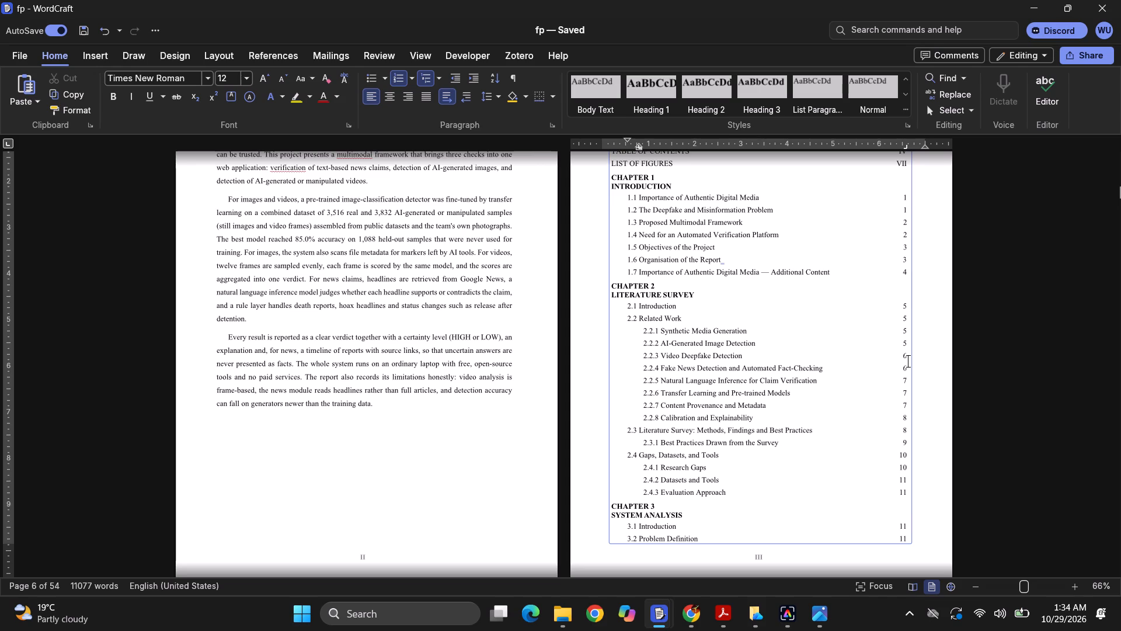
key(BackSpace)
key(2)
key(Down)
key(BackSpace)
key(2)
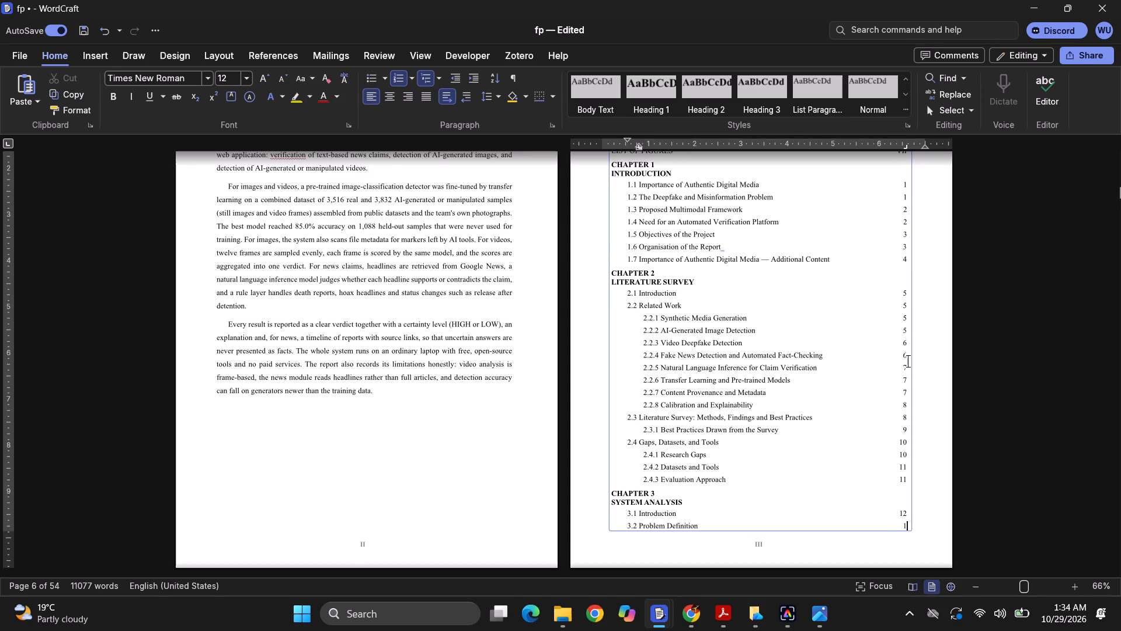
Set the page numbers of table of contents entries 3.3, 3.4, 3.4.1, 3.4.2 and 3.4.3 to 13.
key(Down)
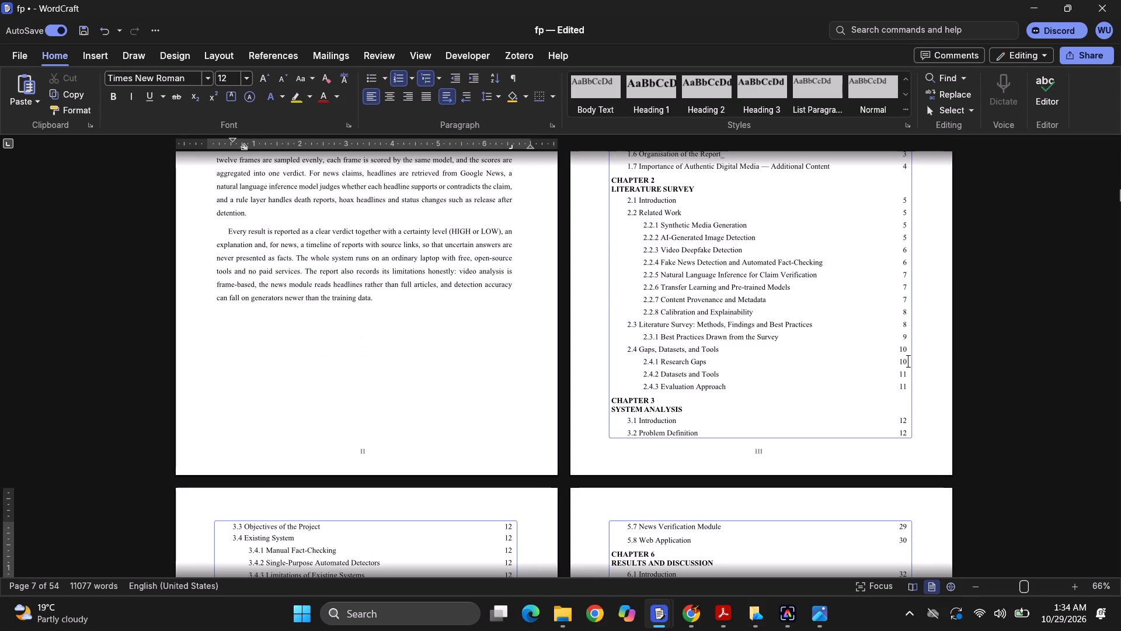
key(BackSpace)
key(3)
key(Down)
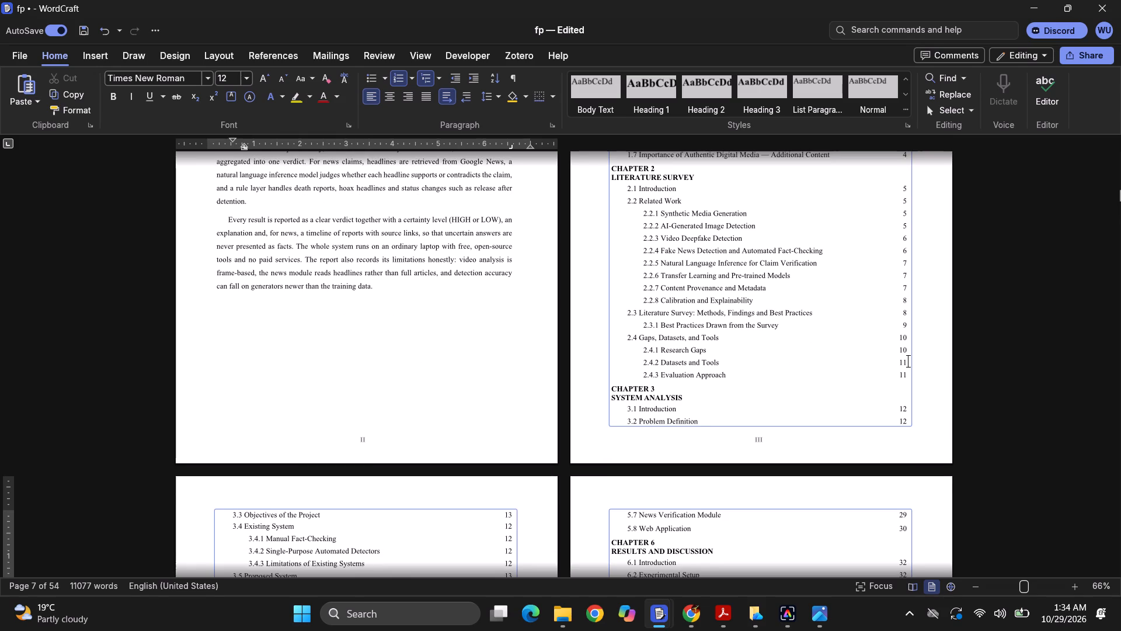
key(BackSpace)
key(3)
key(Down)
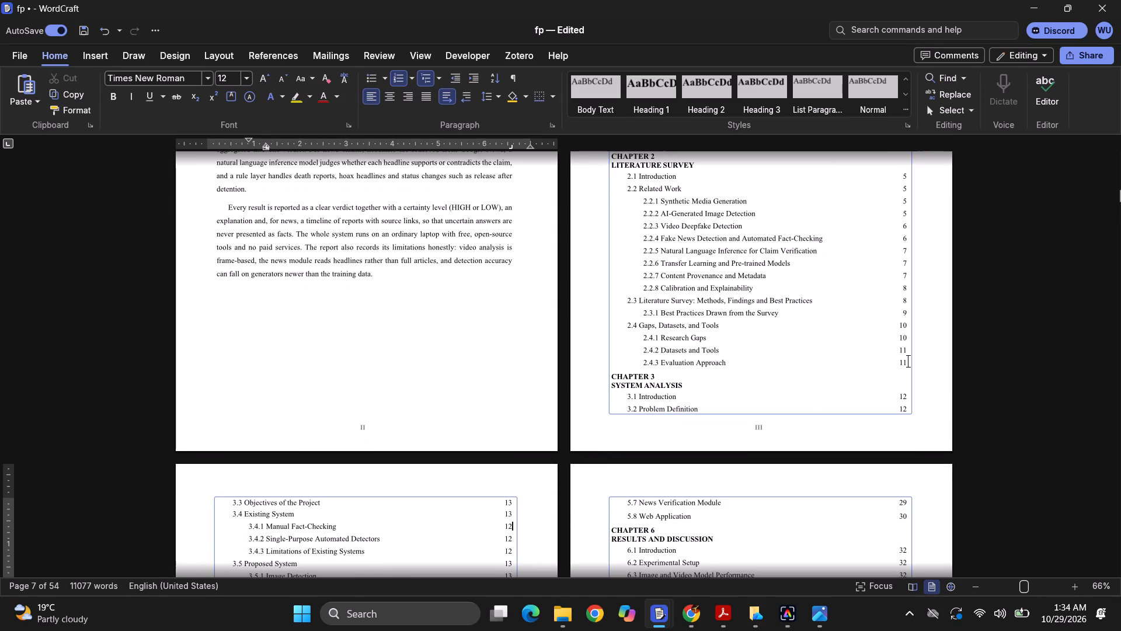
key(BackSpace)
key(3)
key(Down)
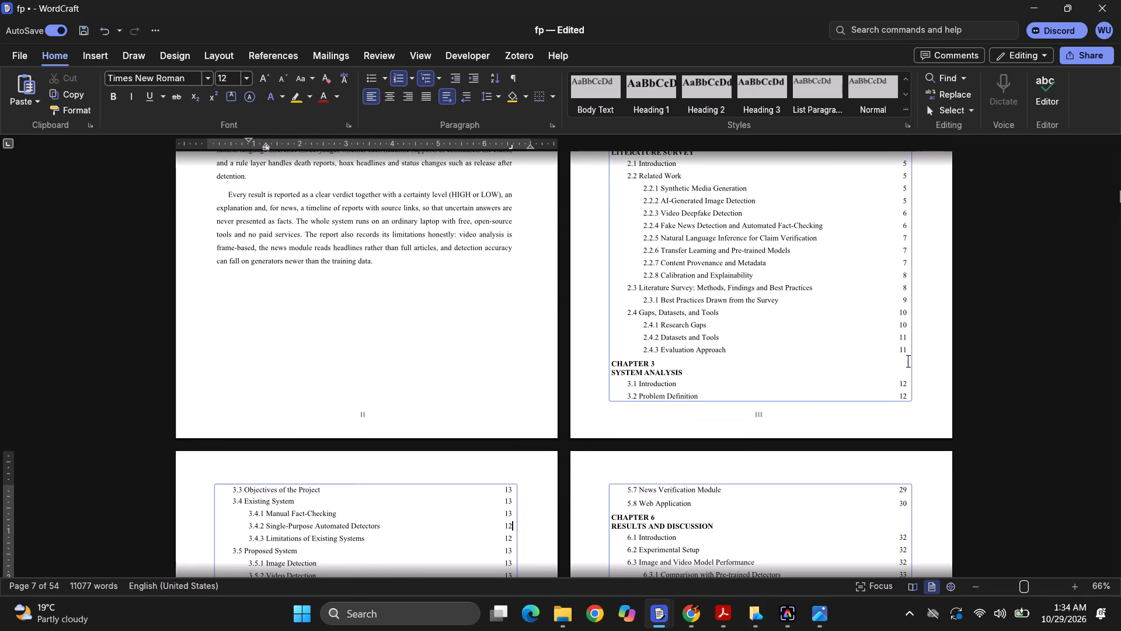
key(BackSpace)
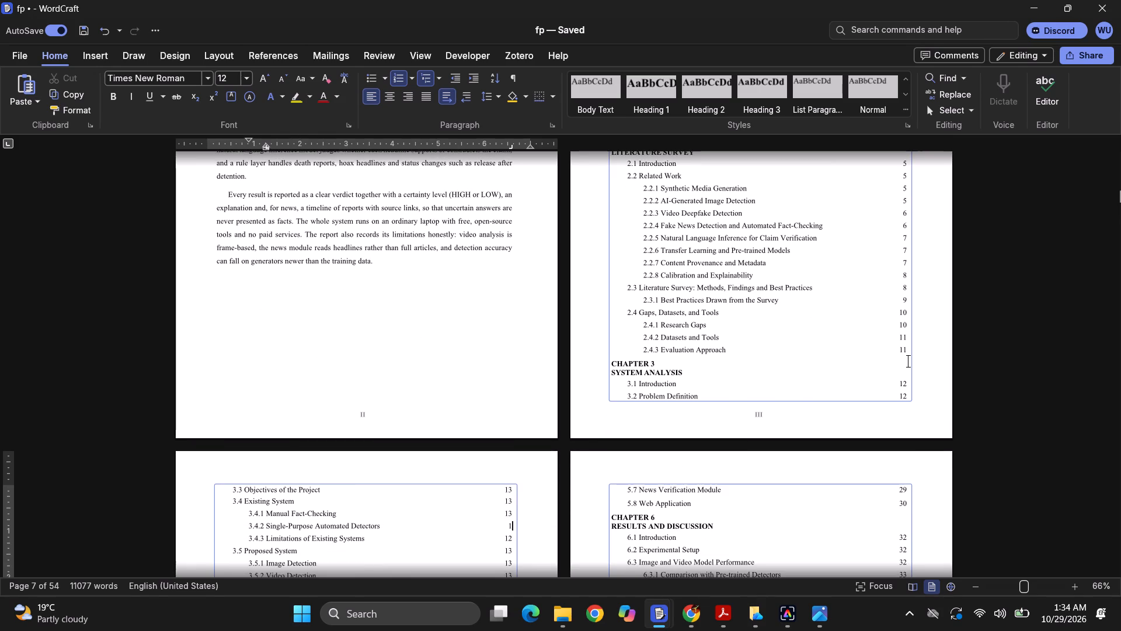
key(3)
key(Down)
key(BackSpace)
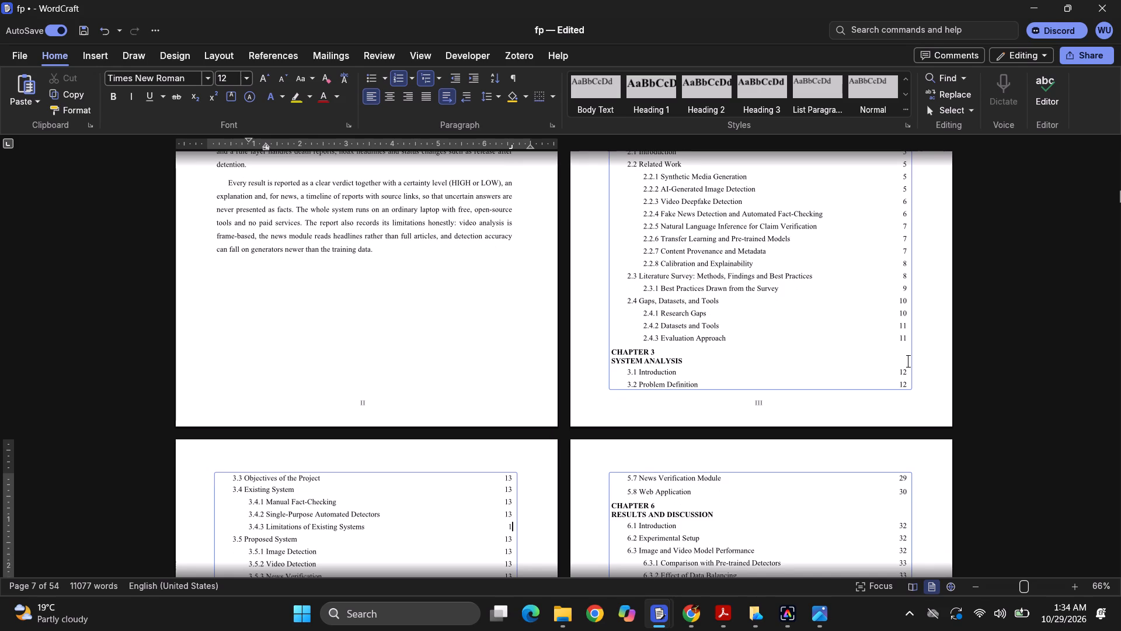
key(3)
Set the page numbers of table of contents entries 3.5, 3.5.1, 3.5.2 and 3.5.3 to 14.
key(Down)
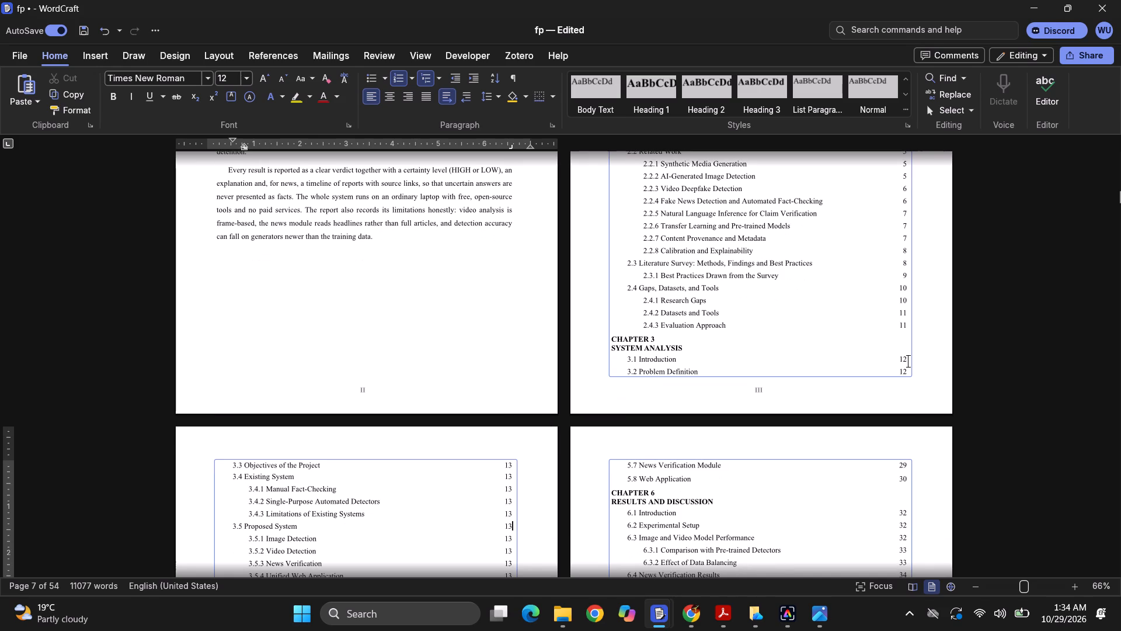
key(BackSpace)
key(5)
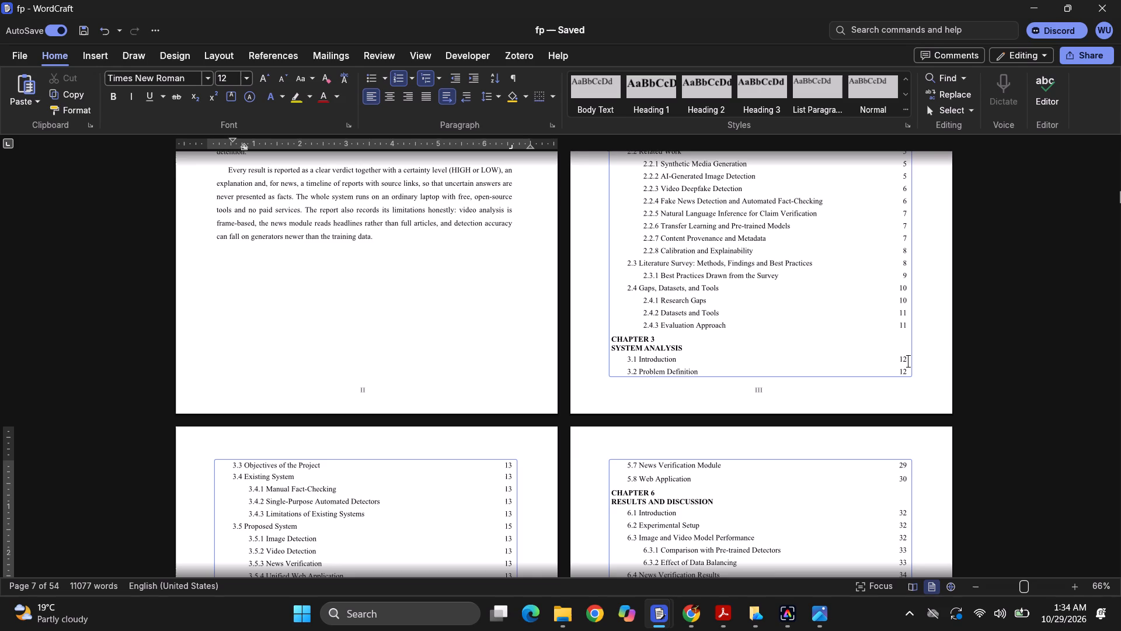
key(BackSpace)
key(4)
key(Down)
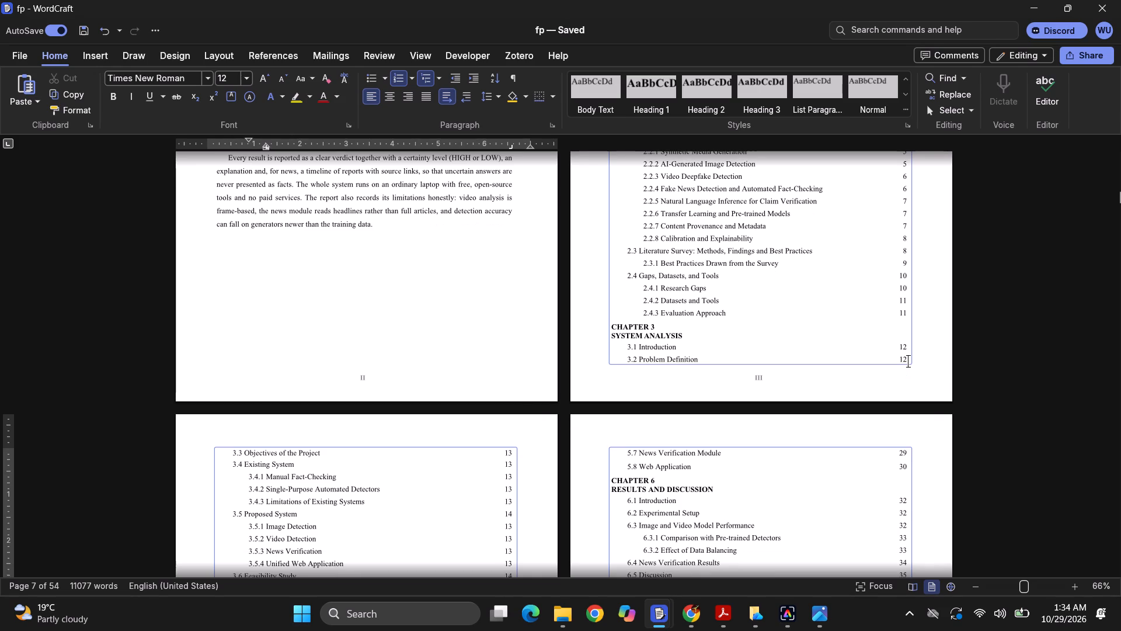
key(BackSpace)
key(4)
key(Down)
key(BackSpace)
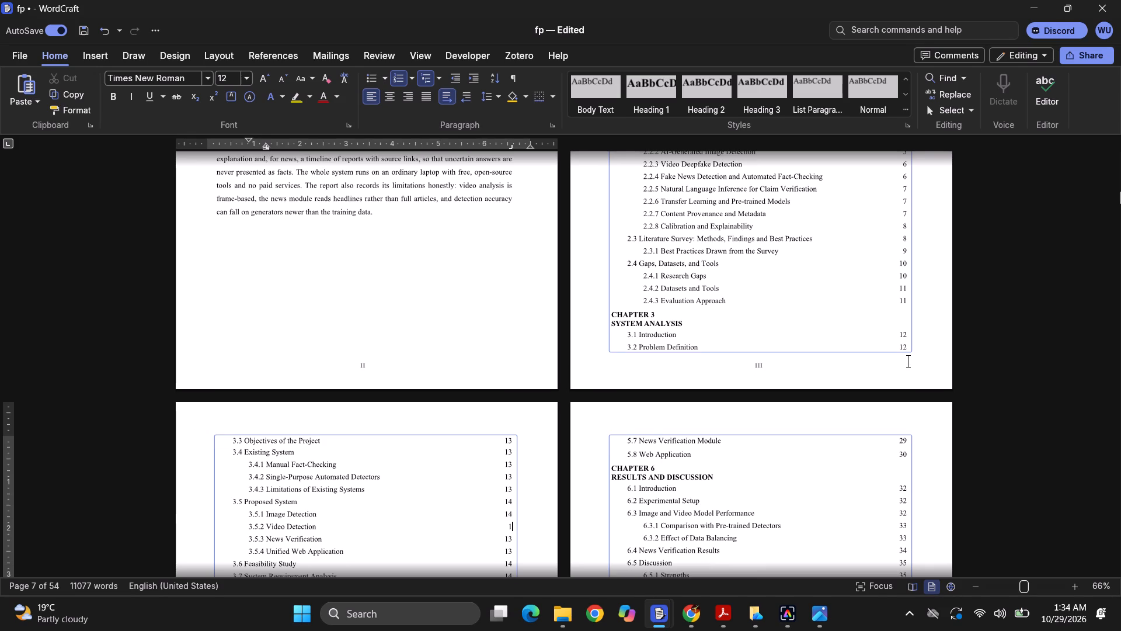
key(4)
key(Down)
key(BackSpace)
key(4)
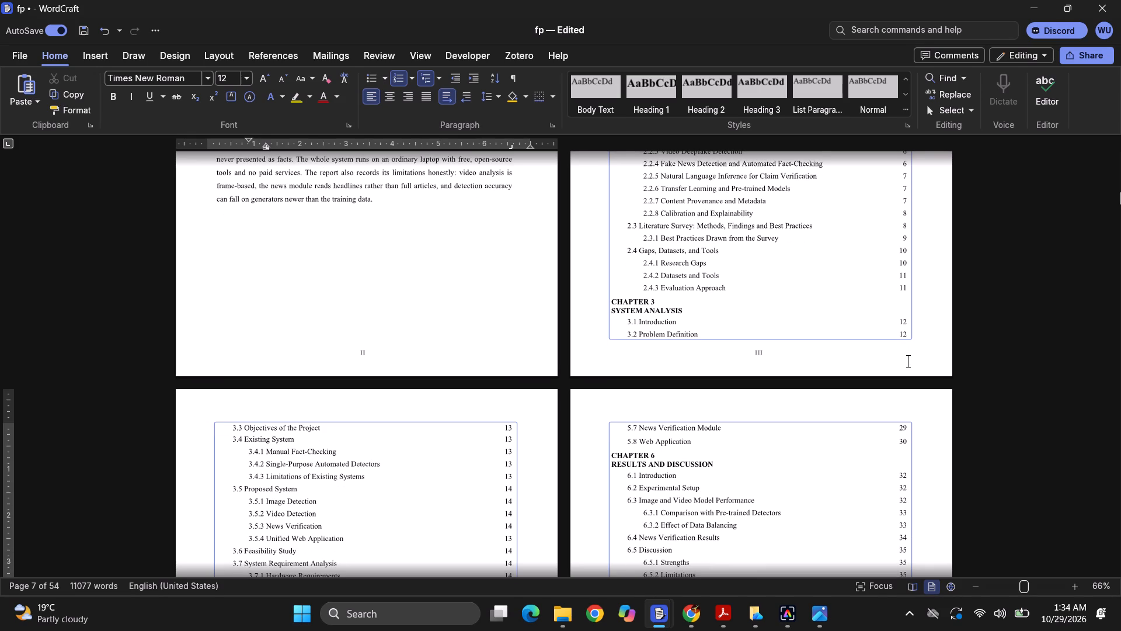
Set the page numbers of table of contents entries 3.5.4, 3.6, 3.7 and 3.7.1 to 15.
key(Down)
key(BackSpace)
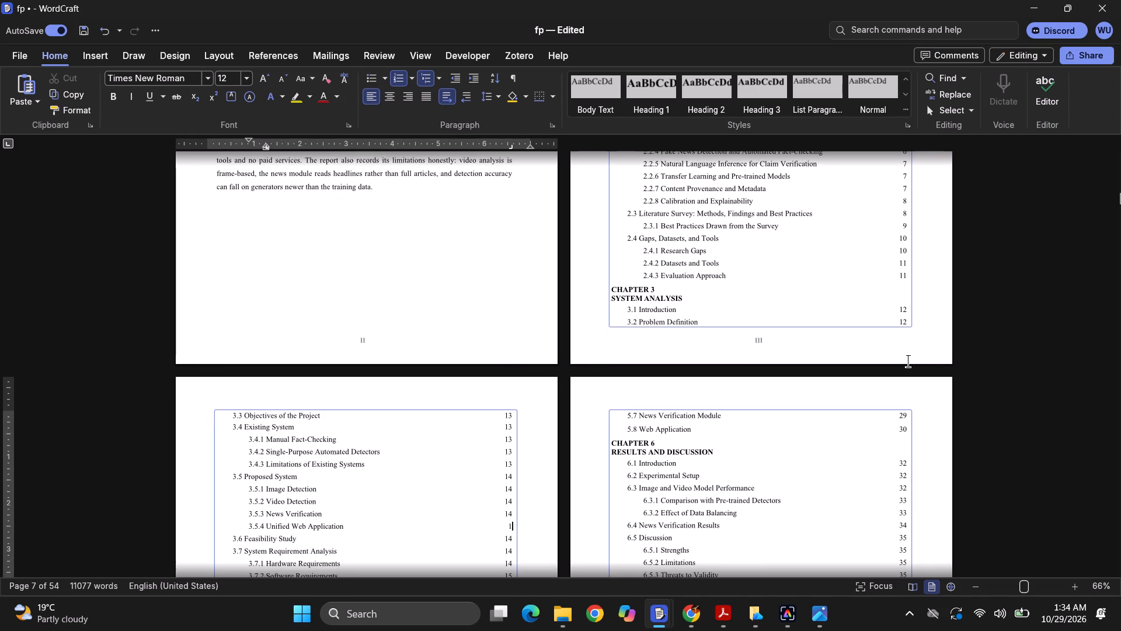
key(5)
key(Down)
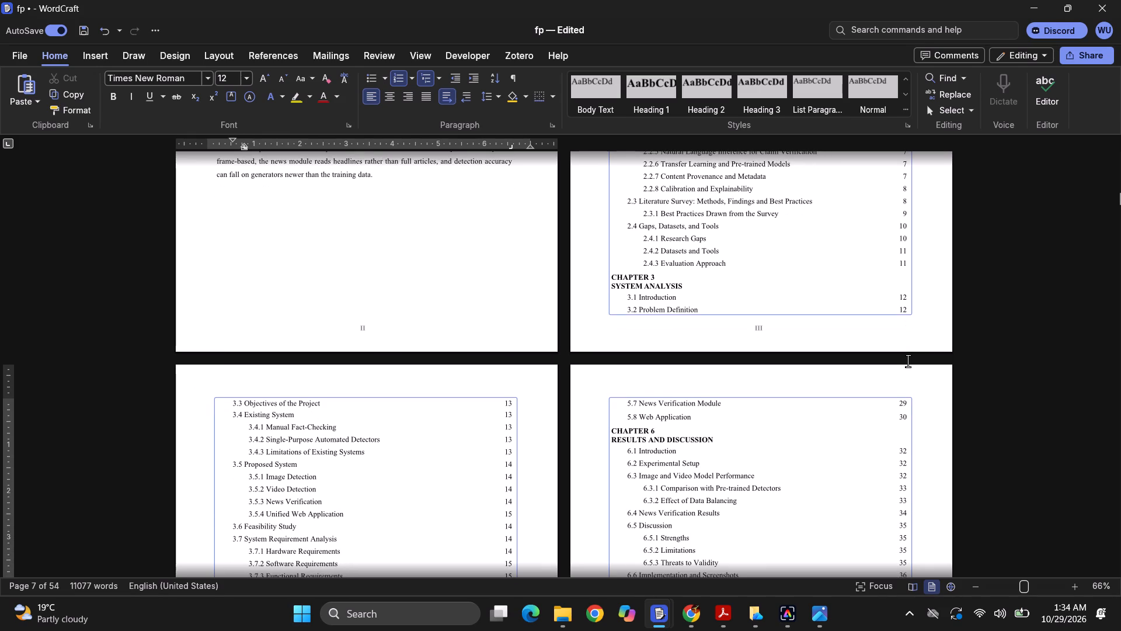
key(BackSpace)
key(5)
key(Down)
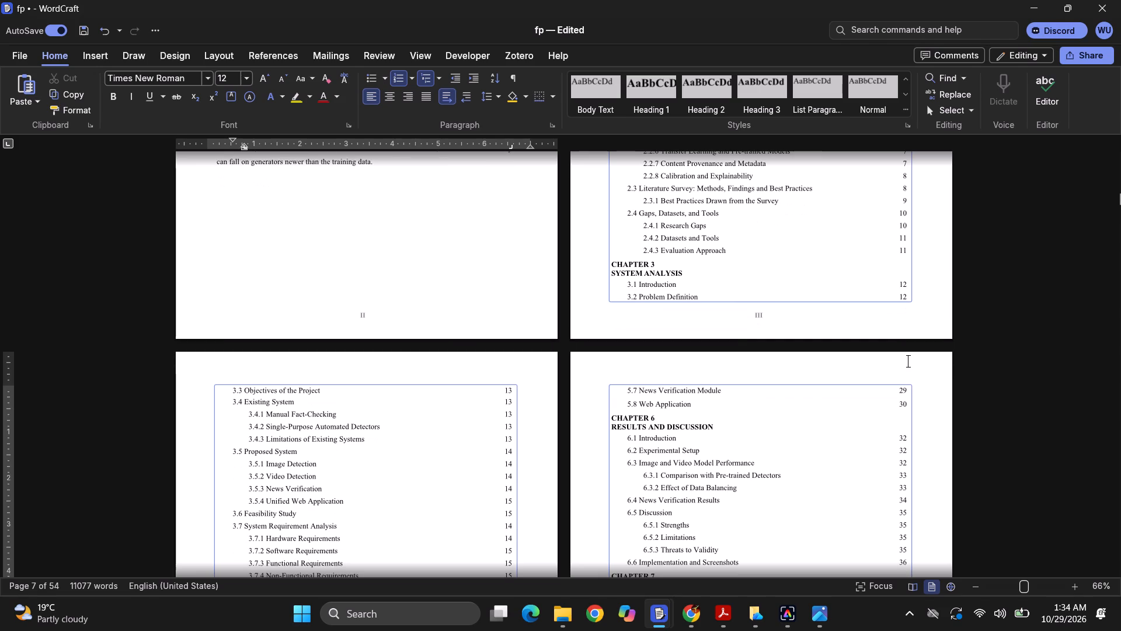
key(BackSpace)
key(5)
key(Down)
key(BackSpace)
key(5)
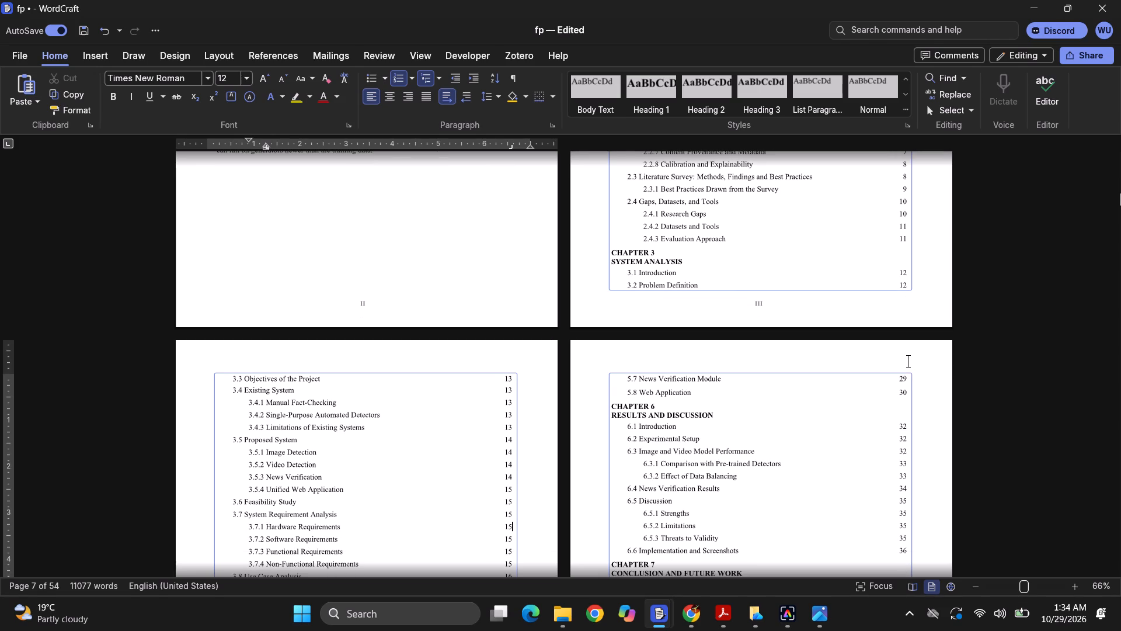
Set the page number of table of contents entry 3.7.2 Software Requirements to 16.
key(Down)
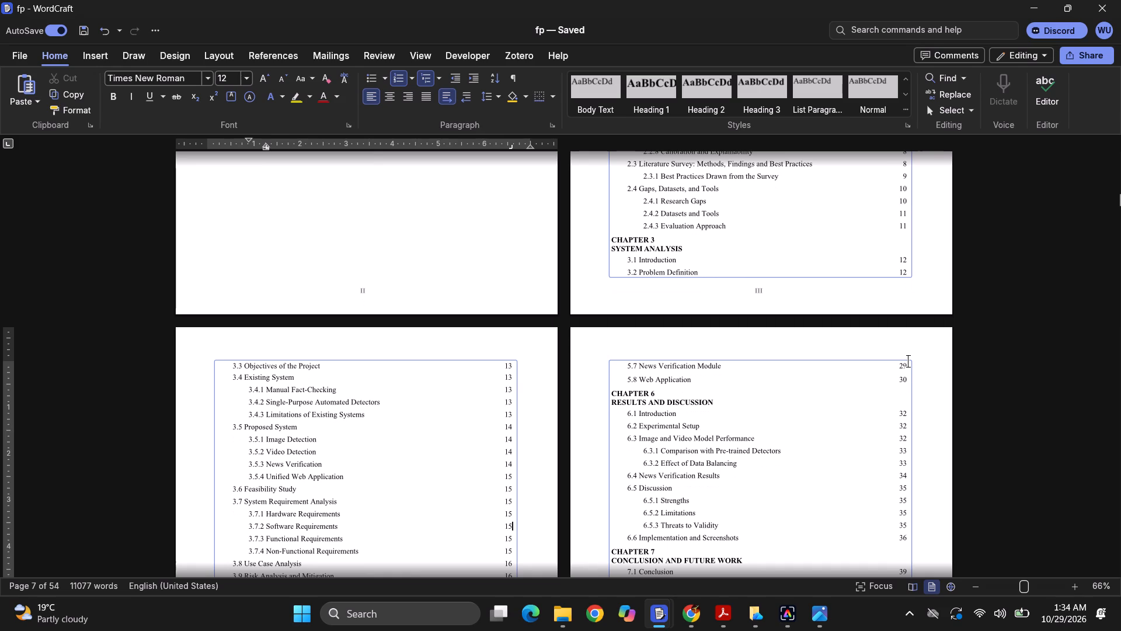
key(BackSpace)
key(6)
Set the page number of table of contents entry 3.7.3 to 16, and of entries 3.7.4 and 3.8 to 17.
key(Down)
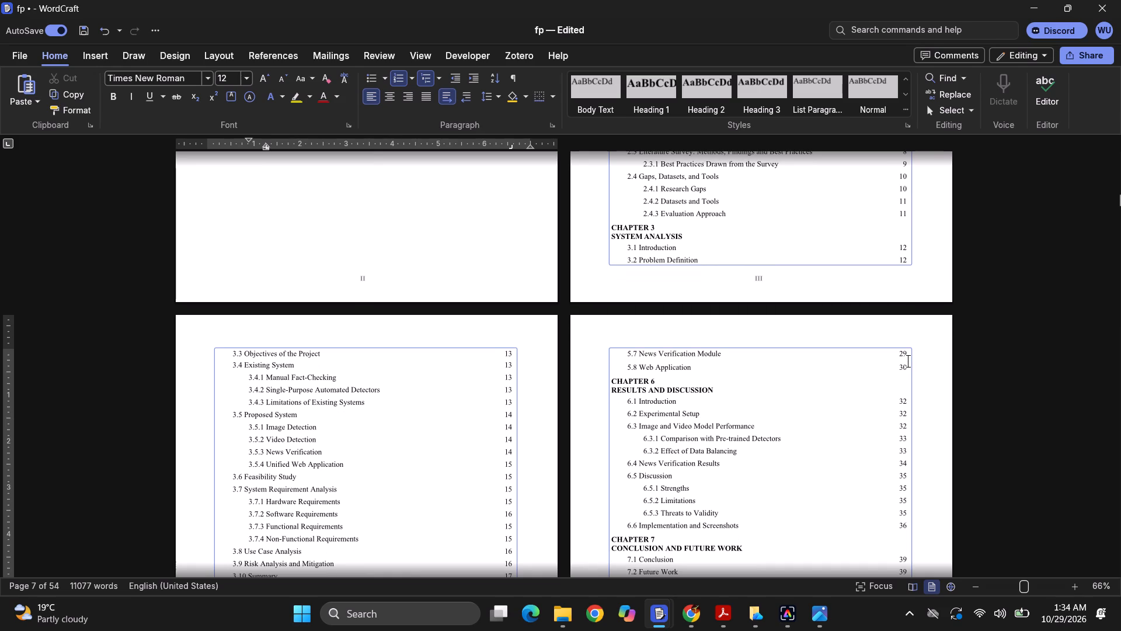
key(BackSpace)
key(6)
key(Down)
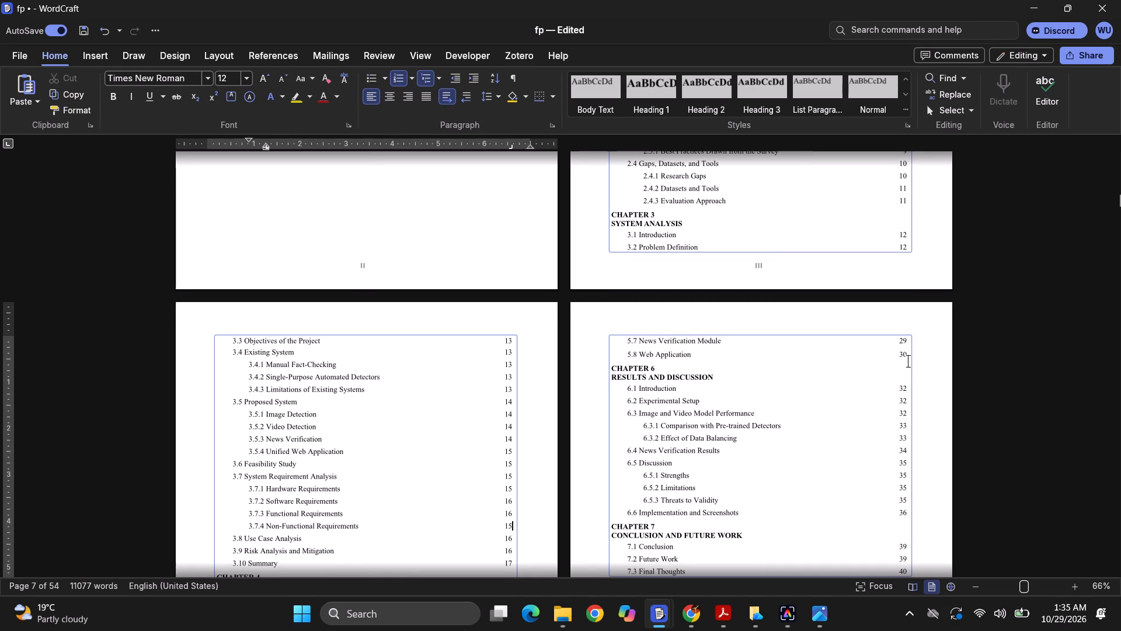
key(BackSpace)
key(7)
key(Down)
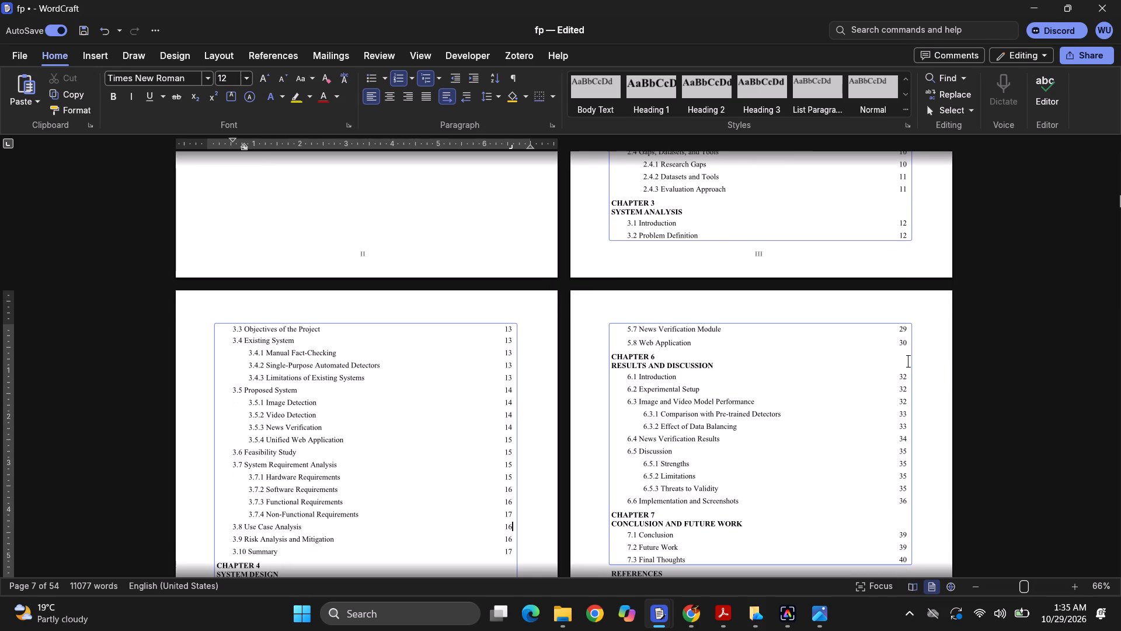
key(BackSpace)
key(7)
Set the page numbers of table of contents entries 3.9 Risk Analysis and Mitigation and 3.10 Summary to 18.
key(Down)
key(BackSpace)
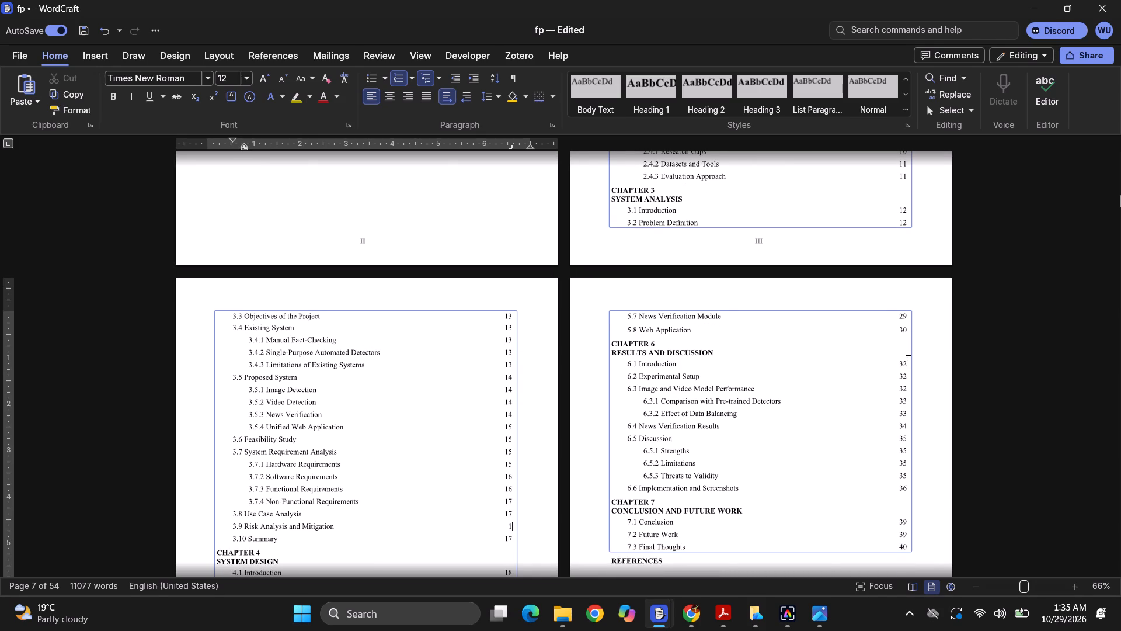
key(8)
key(Down)
key(BackSpace)
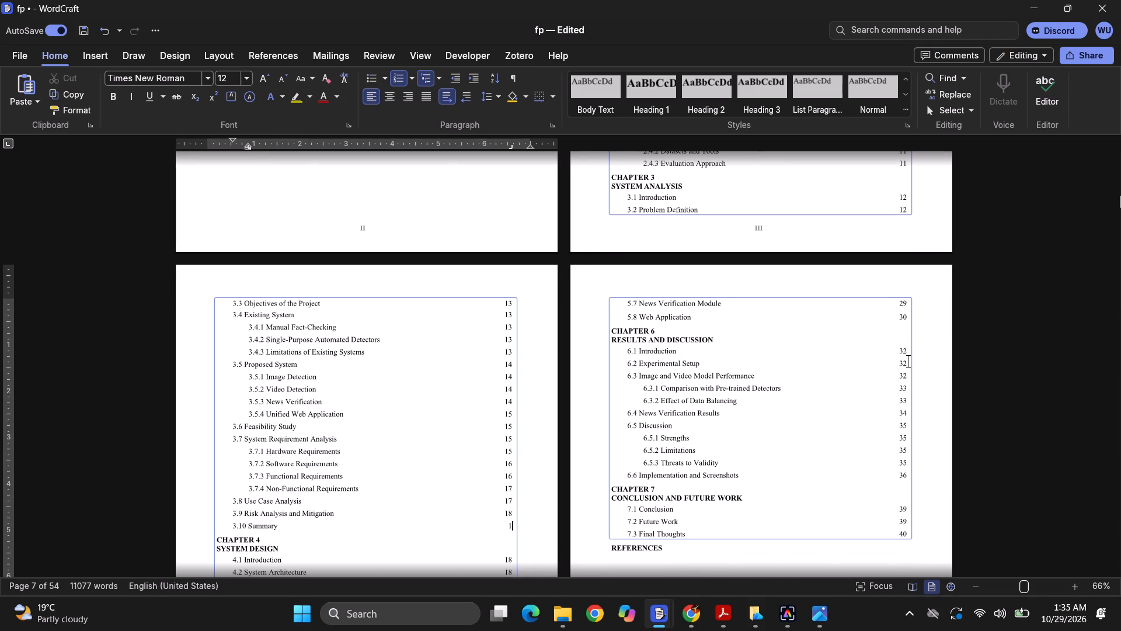
key(8)
Set the page numbers of Chapter 4 entries 4.1 Introduction and 4.2 System Architecture to 19.
key(Down)
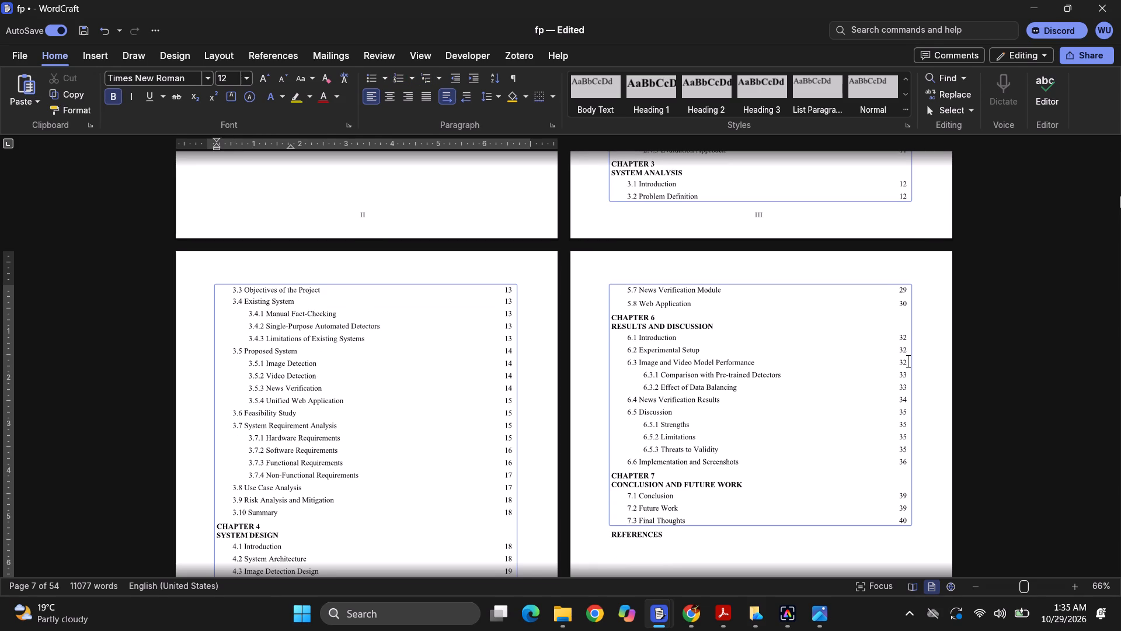
key(Down)
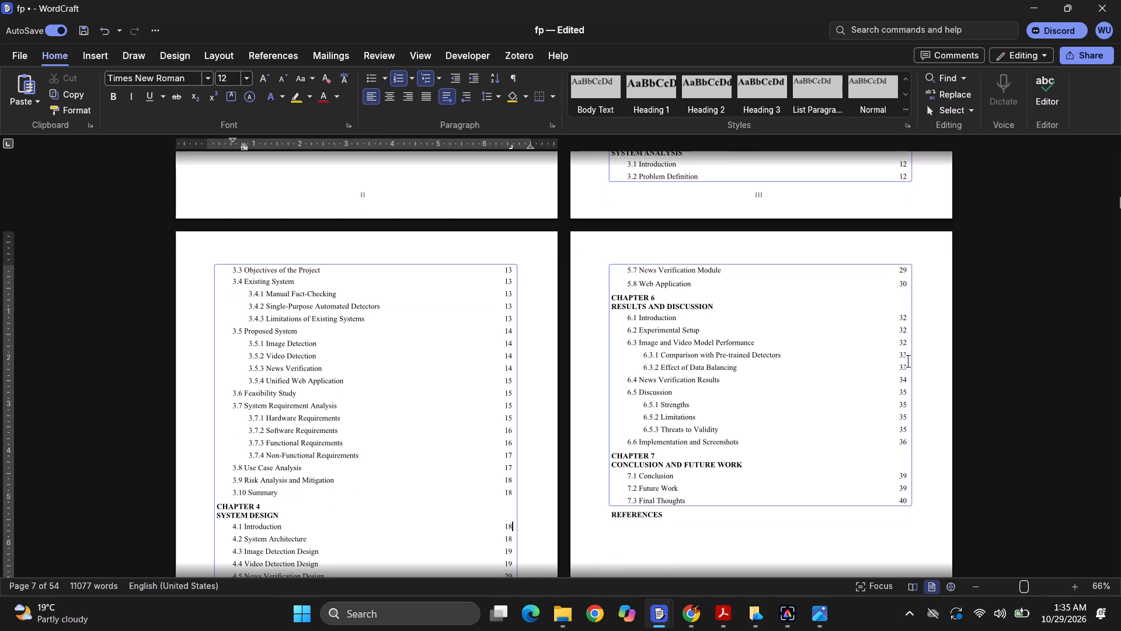
key(BackSpace)
key(9)
key(Down)
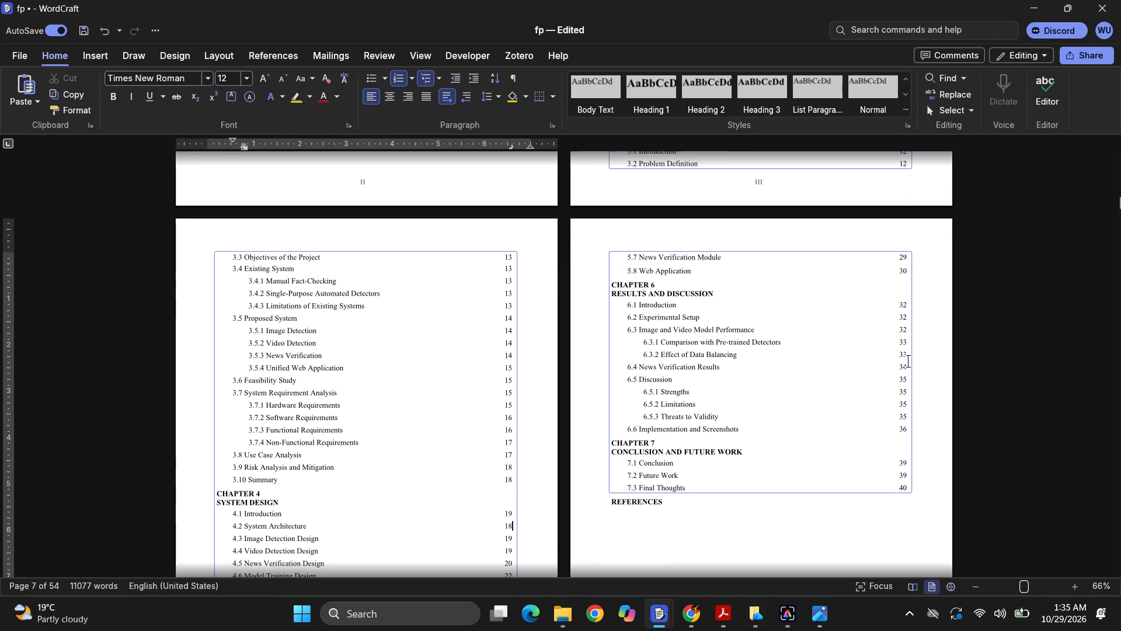
key(BackSpace)
key(9)
Set the page numbers of table of contents entries 4.3, 4.4 and 4.5 to 20, 21 and 22 respectively.
key(Down)
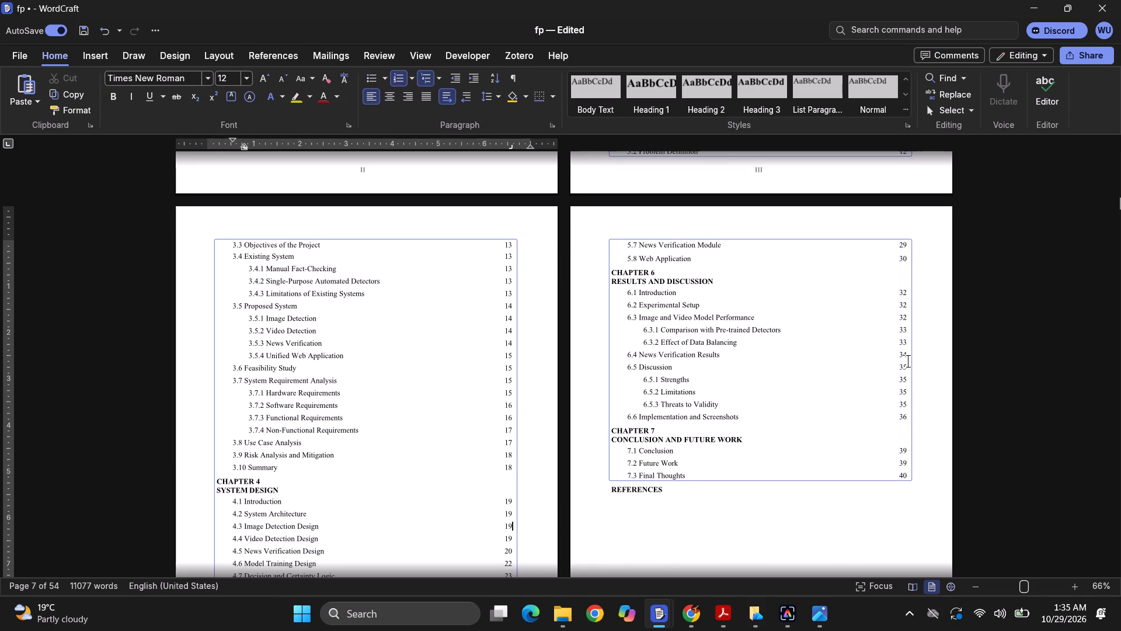
key(BackSpace)
key(BackSpace)
text(20)
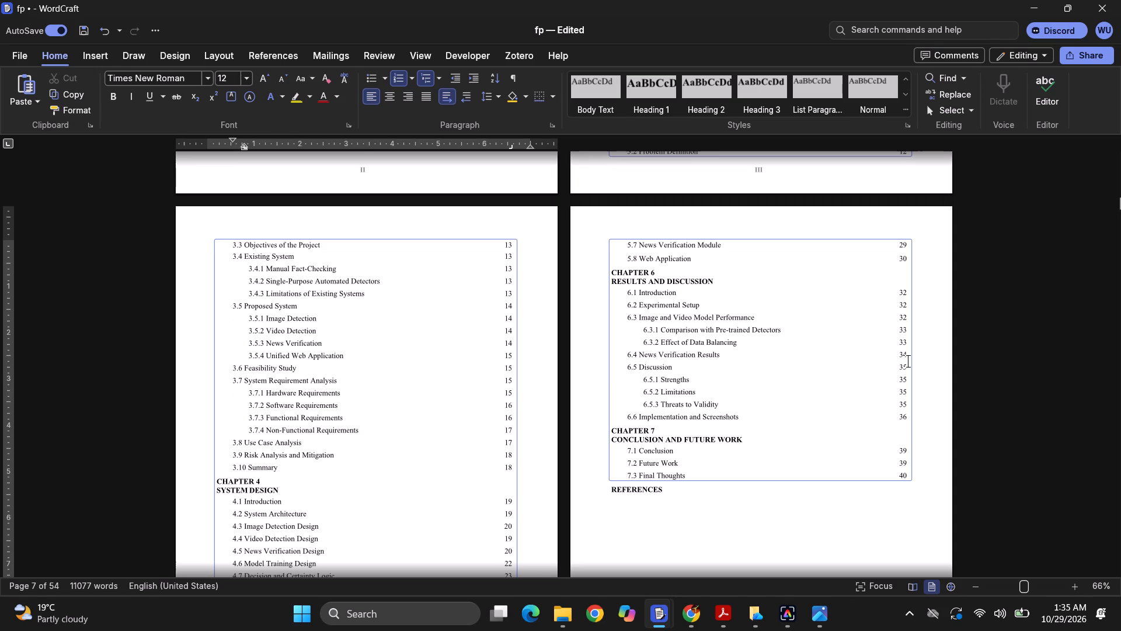
key(Down)
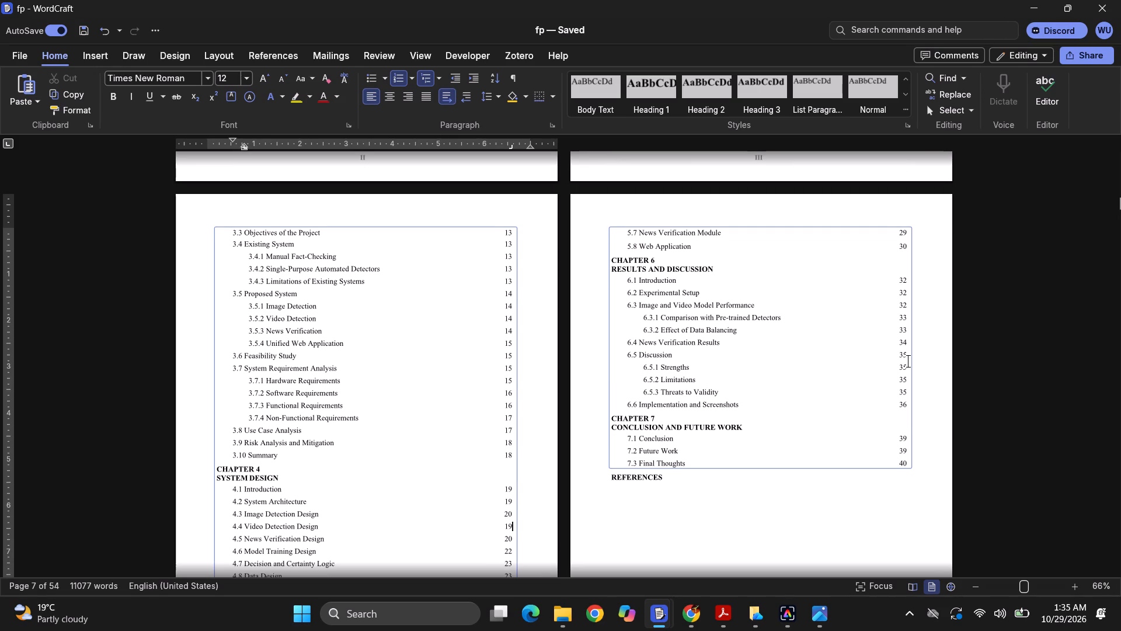
key(BackSpace)
key(BackSpace)
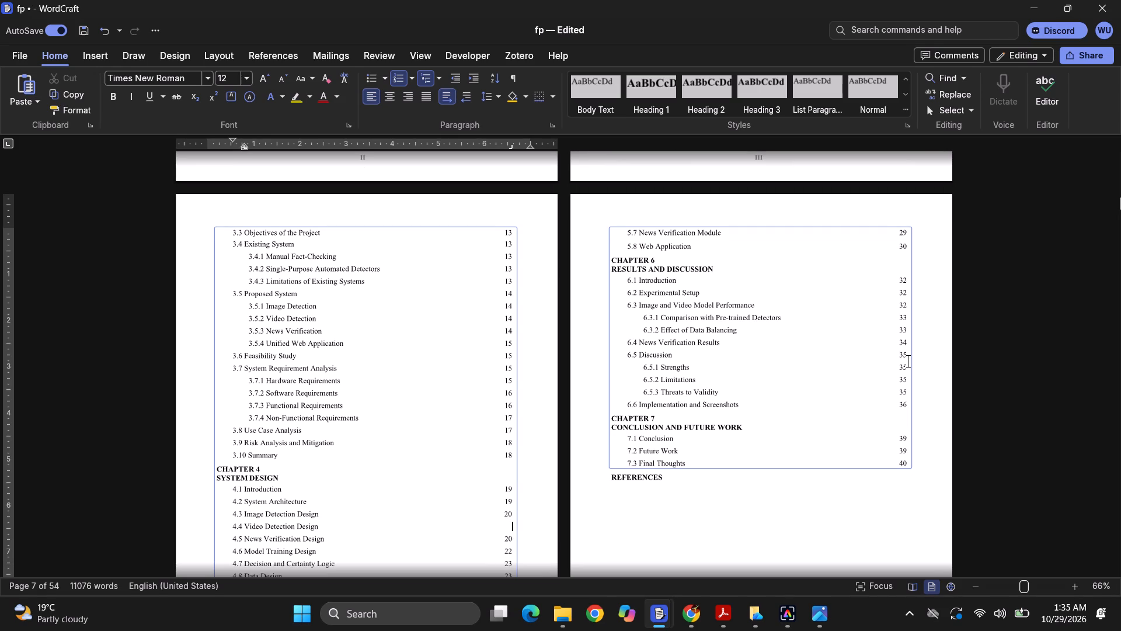
text(21)
key(Down)
key(BackSpace)
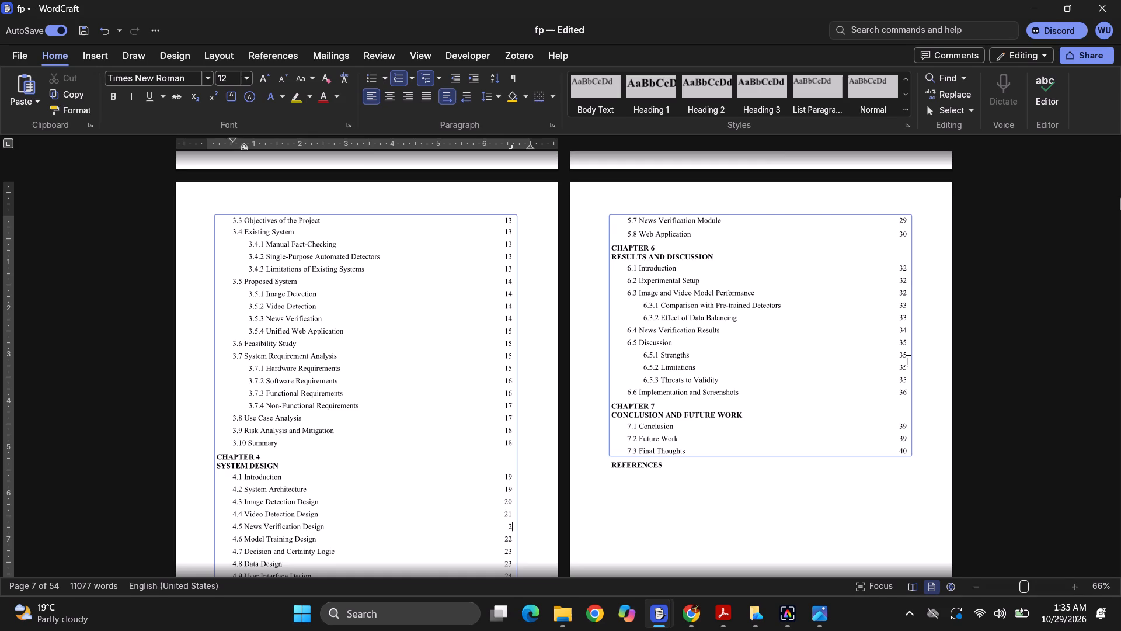
key(2)
Set the page number of table of contents entry 4.6 Model Training Design to 24.
key(Down)
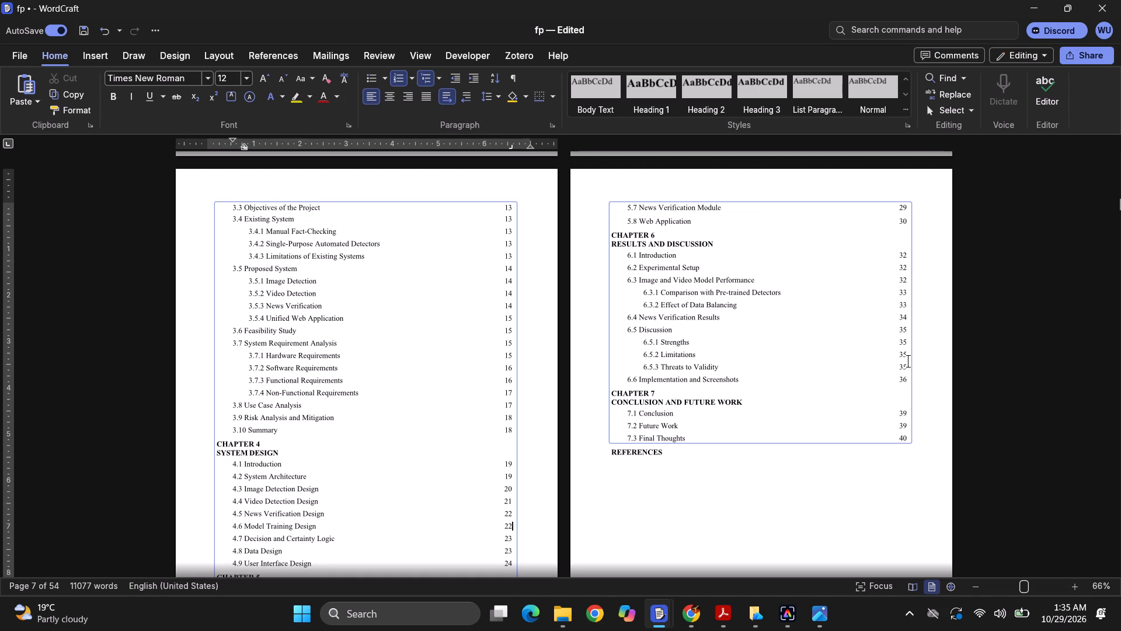
key(BackSpace)
key(2)
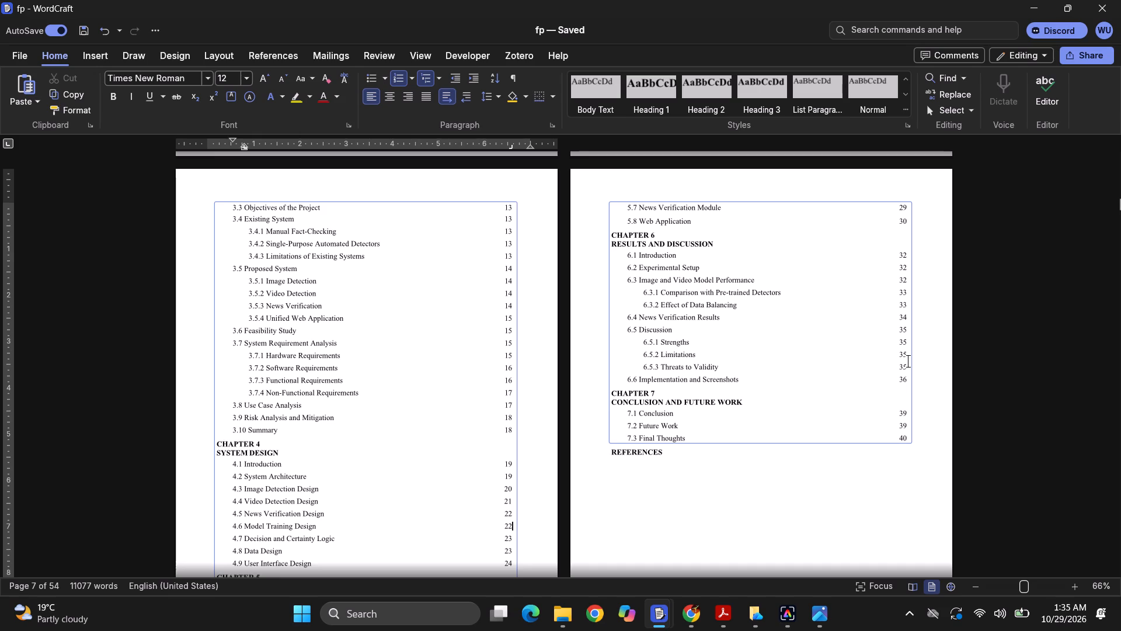
key(BackSpace)
key(5)
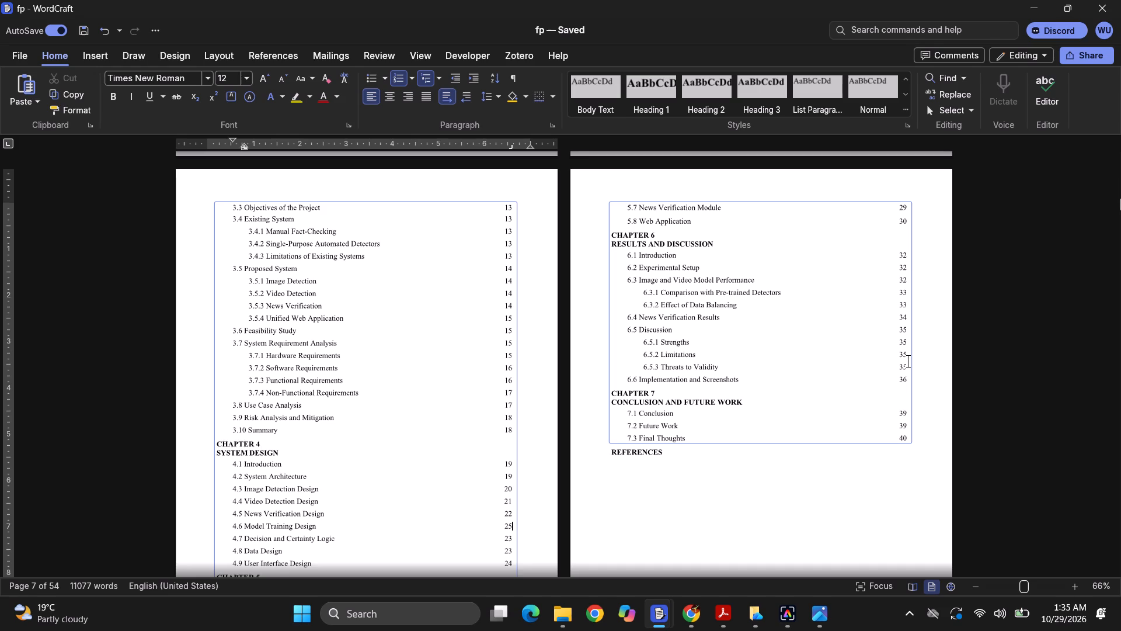
key(BackSpace)
key(4)
Set the page numbers of table of contents entries 4.7 and 4.8 to 25, and of entry 4.9 to 26.
key(Down)
key(BackSpace)
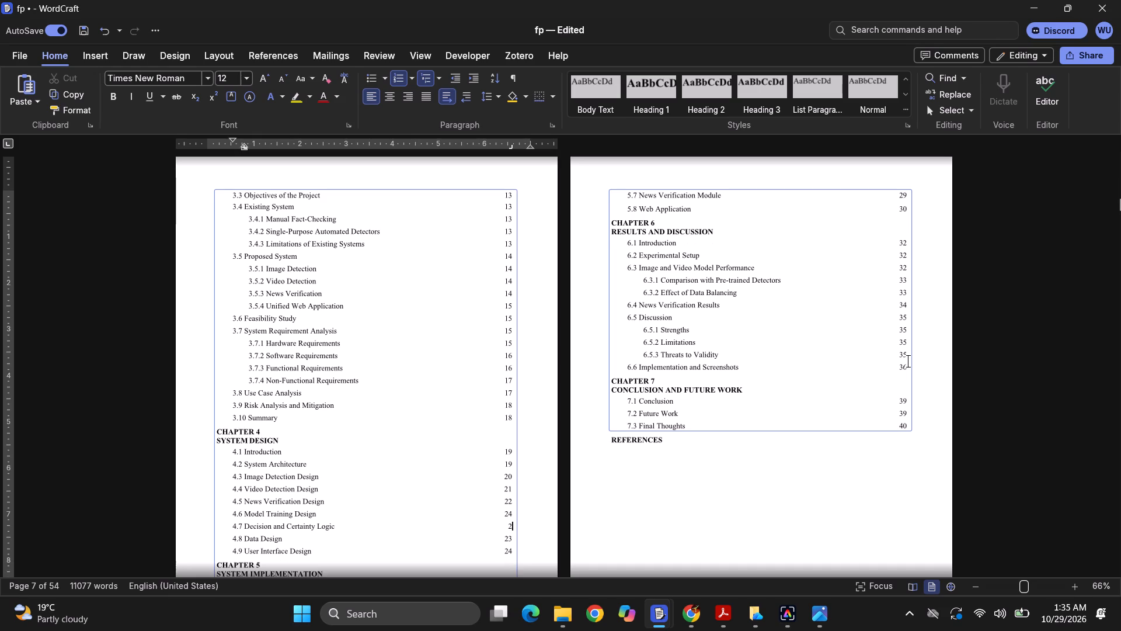
key(5)
key(Down)
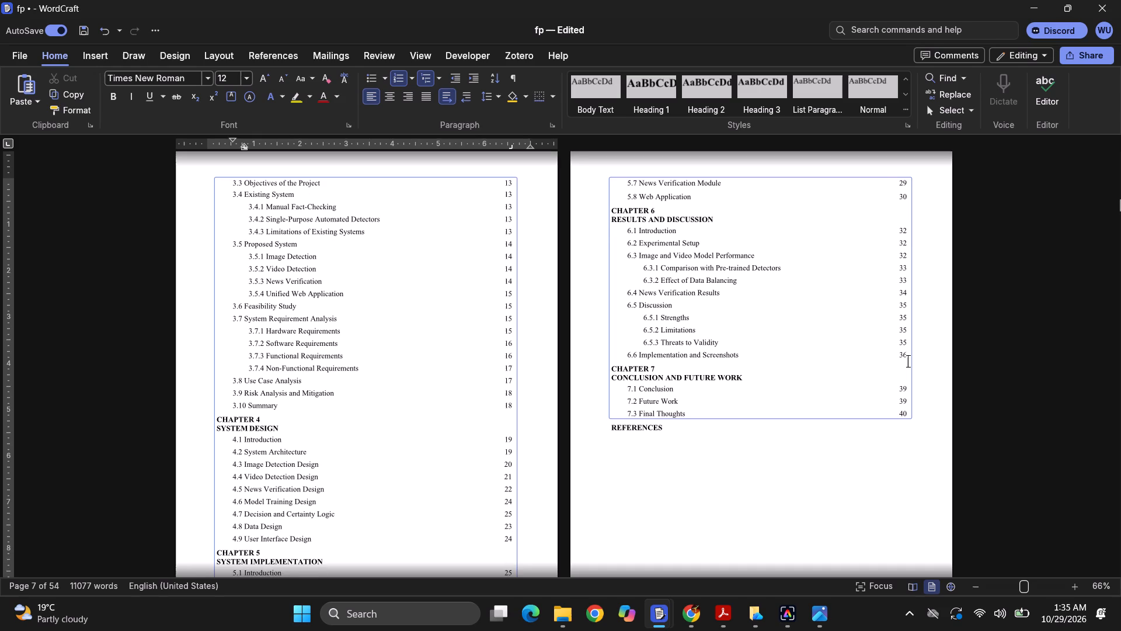
key(BackSpace)
key(5)
key(Down)
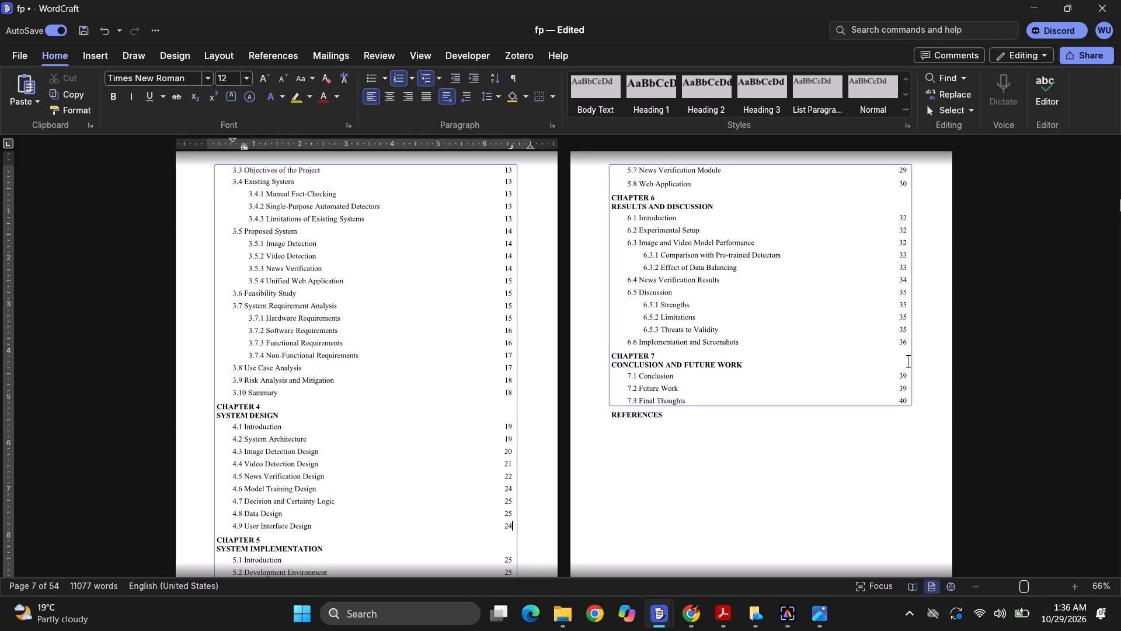
key(BackSpace)
key(6)
Set the page numbers of Chapter 5 entries 5.1 Introduction, 5.2 Development Environment and 5.3 Dataset Preparation to 27.
key(Down)
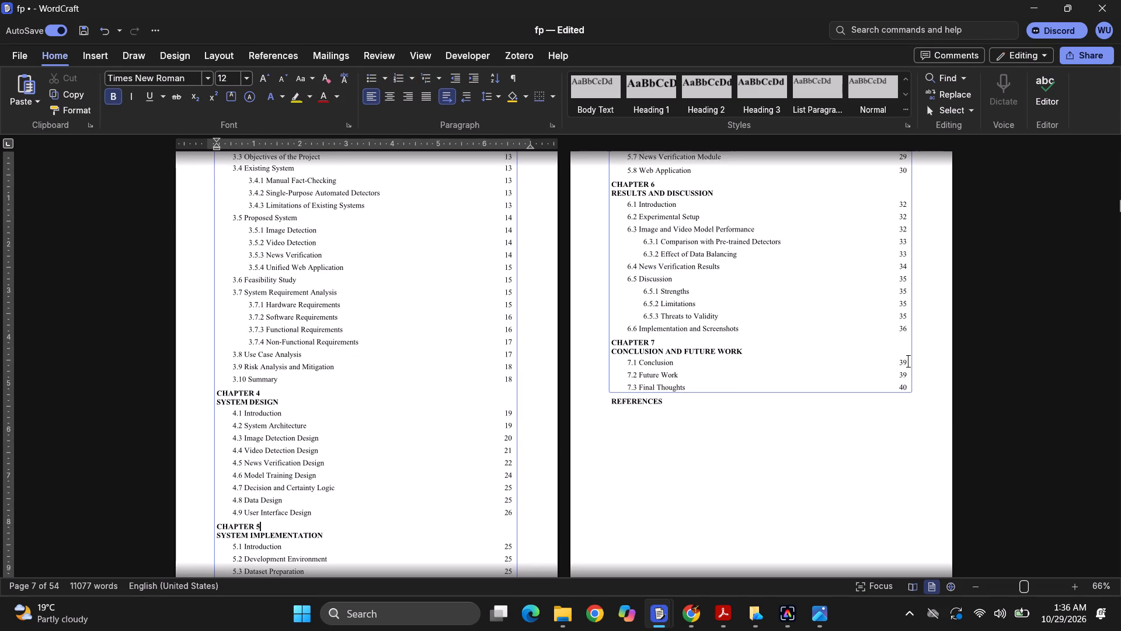
key(Down)
key(Down)
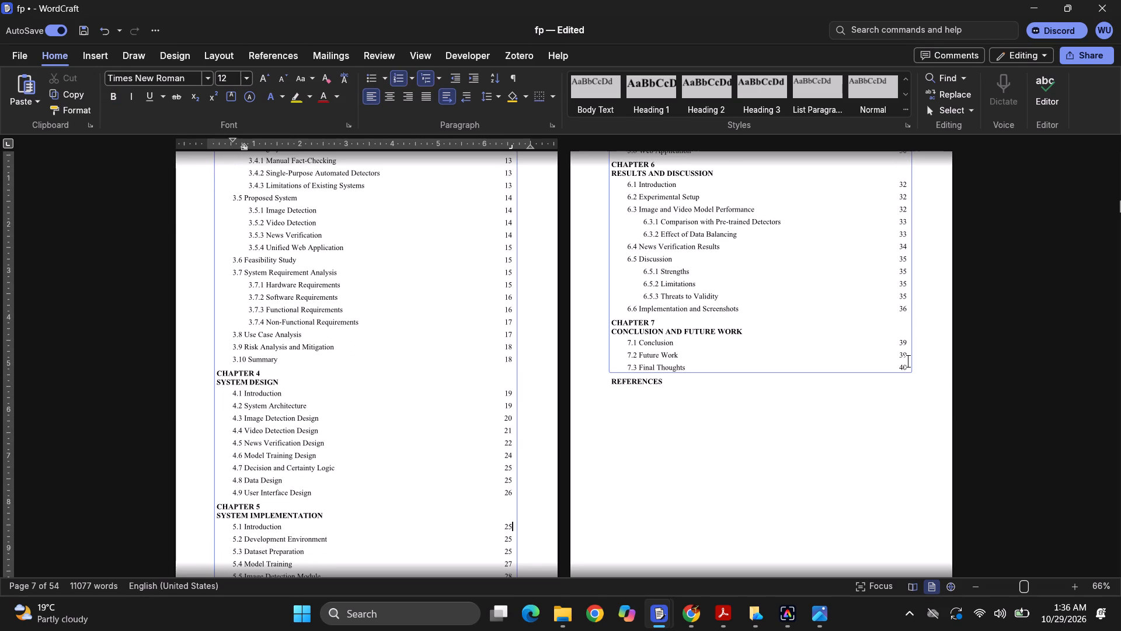
key(BackSpace)
key(7)
key(Down)
key(BackSpace)
key(7)
key(Down)
key(BackSpace)
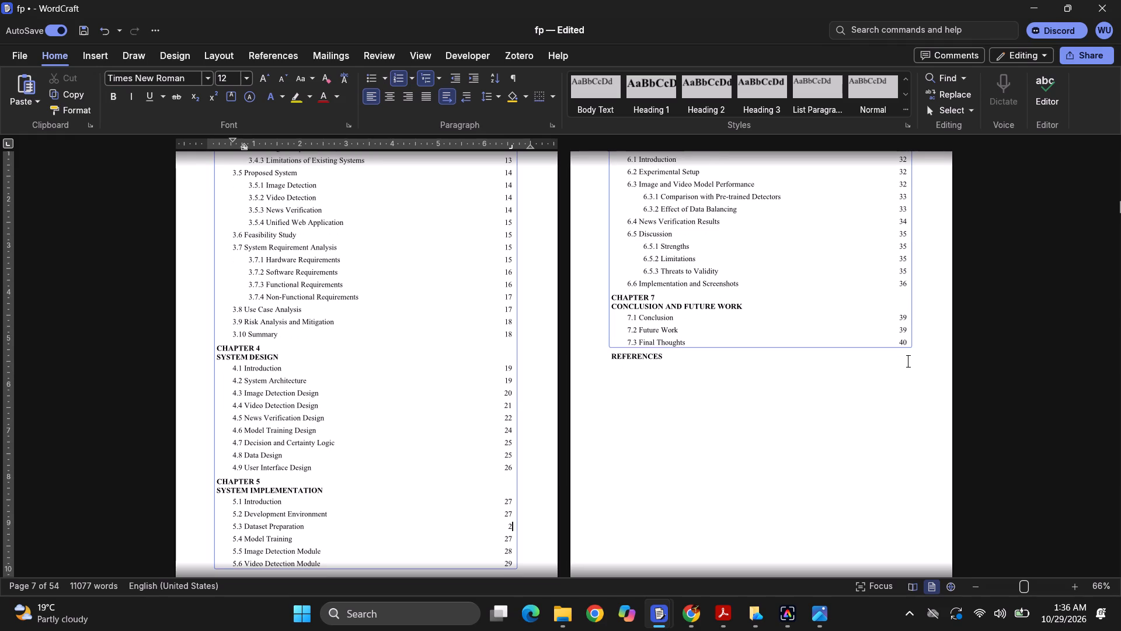
key(7)
Set the page number of entry 5.4 Model Training to 29 and of entry 5.5 Image Detection Module to 30.
key(Down)
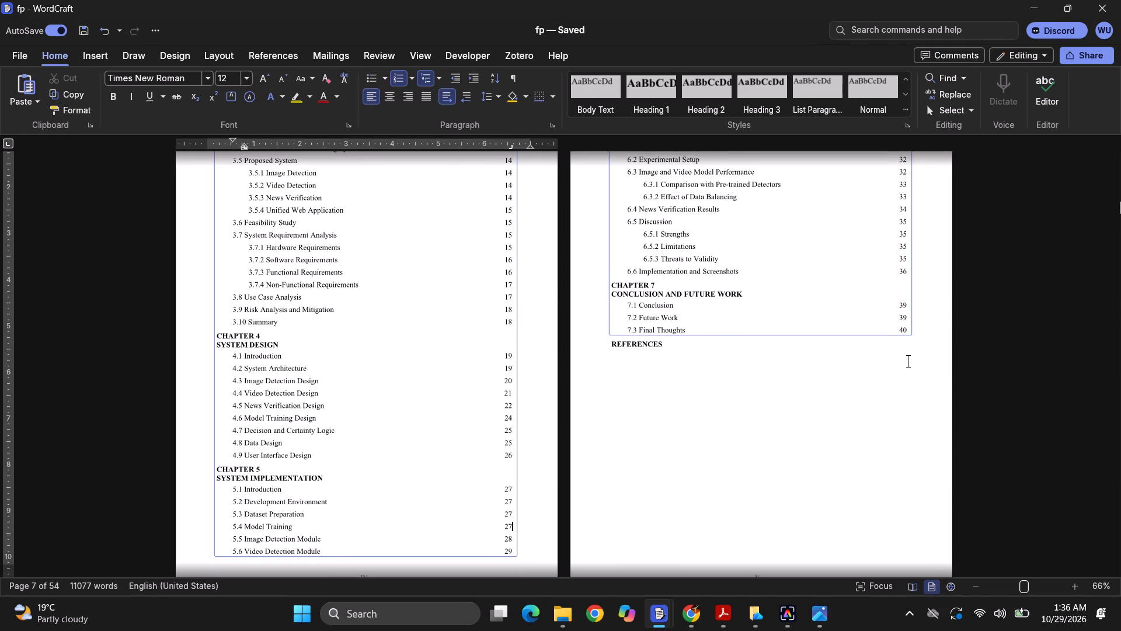
key(BackSpace)
key(9)
key(Down)
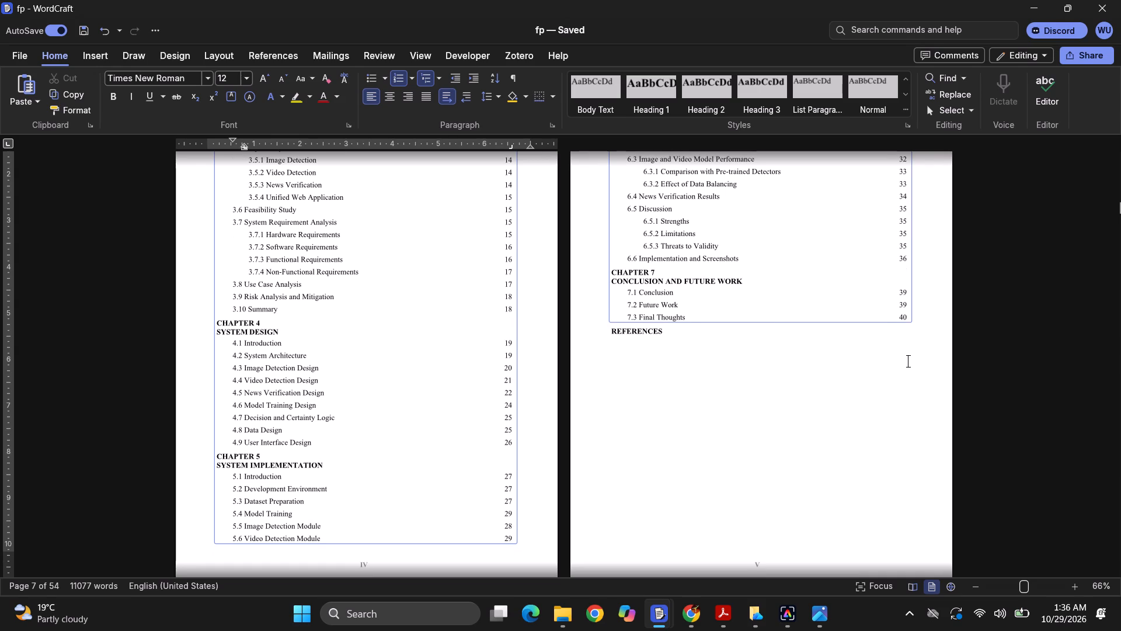
key(BackSpace)
key(BackSpace)
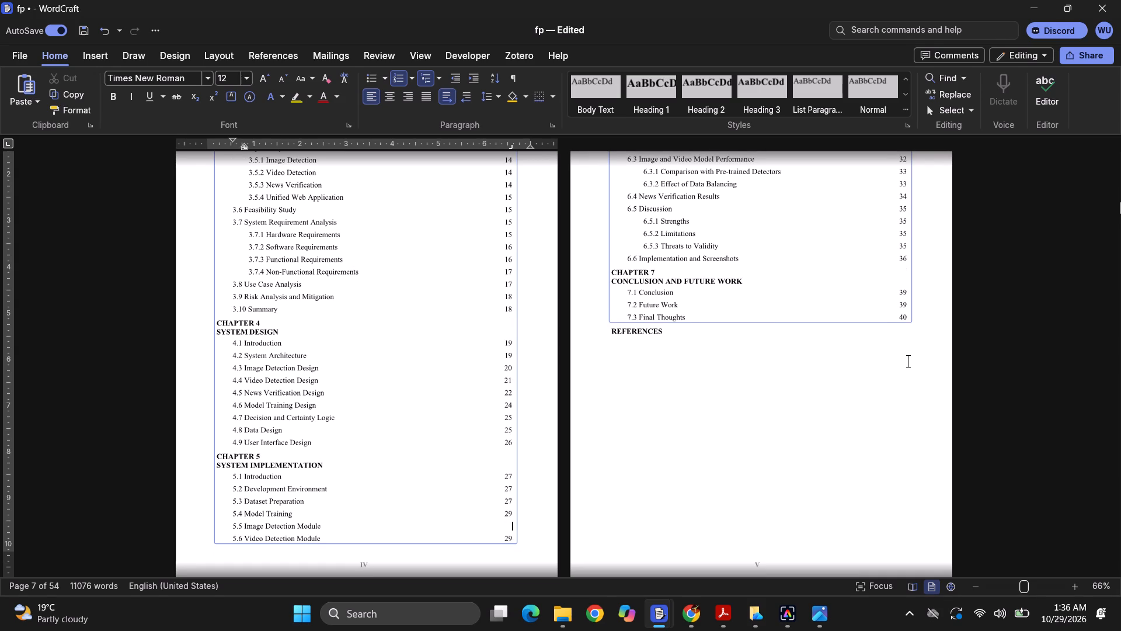
text(30)
Set the page numbers of Chapter 5 entries 5.6 Video Detection Module and 5.7 News Verification Module to 31, and of 5.8 Web Application to 32.
key(Down)
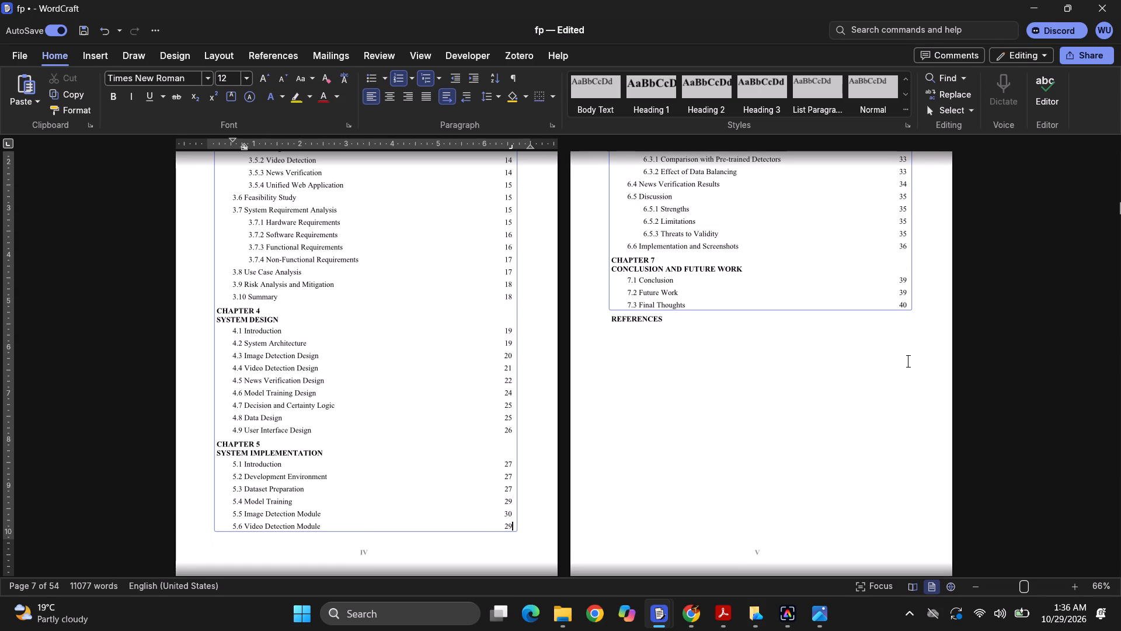
key(BackSpace)
key(BackSpace)
key(3)
key(1)
key(Down)
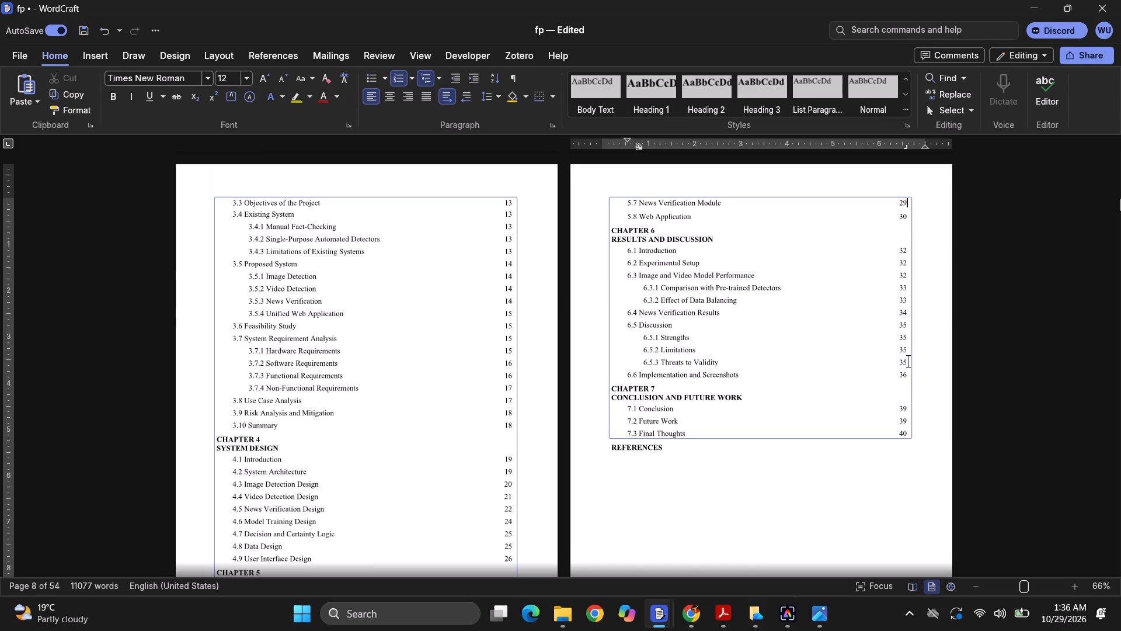
key(BackSpace)
key(BackSpace)
text(31)
key(Down)
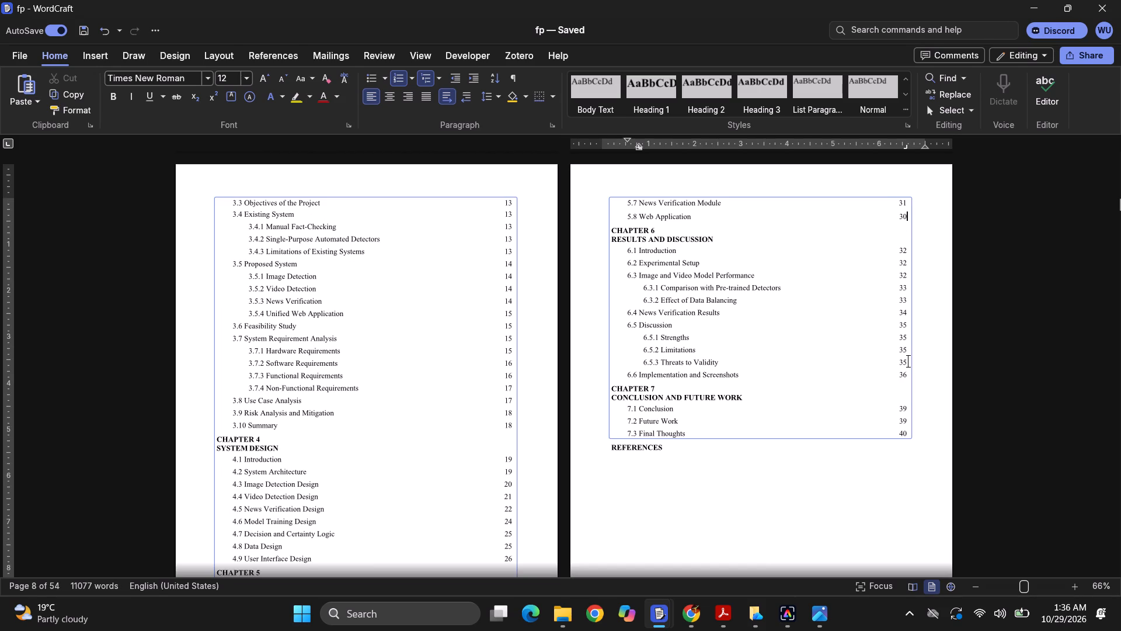
key(BackSpace)
key(2)
Set the page numbers of Chapter 6 entries 6.1 Introduction, 6.2 Experimental Setup and 6.3 Image and Video Model Performance to 33.
key(Down)
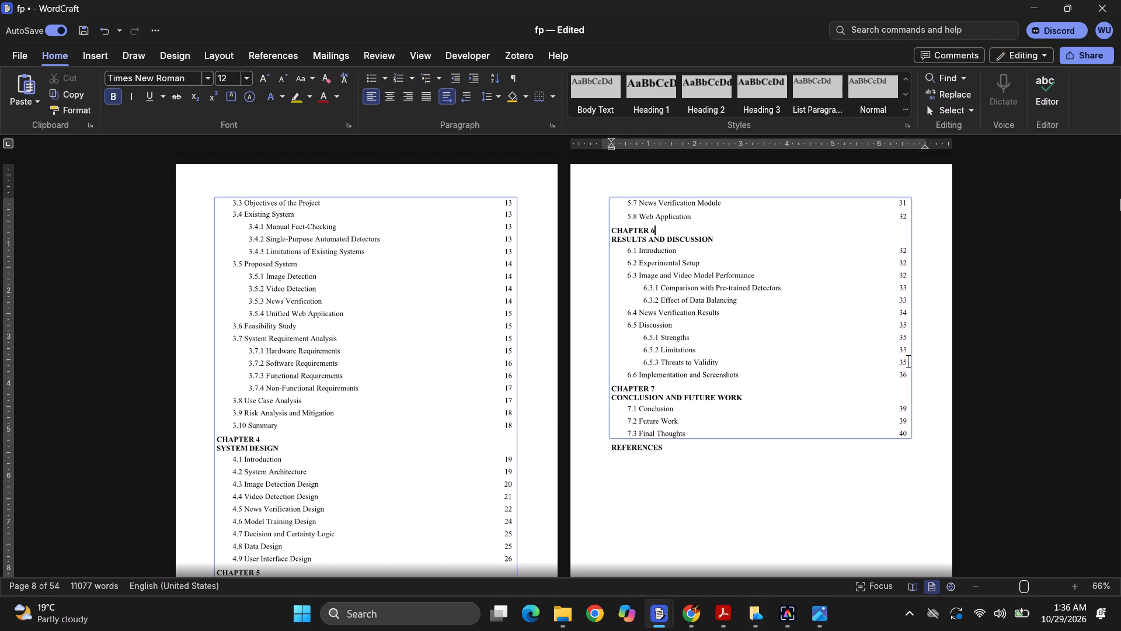
key(Down)
key(Down)
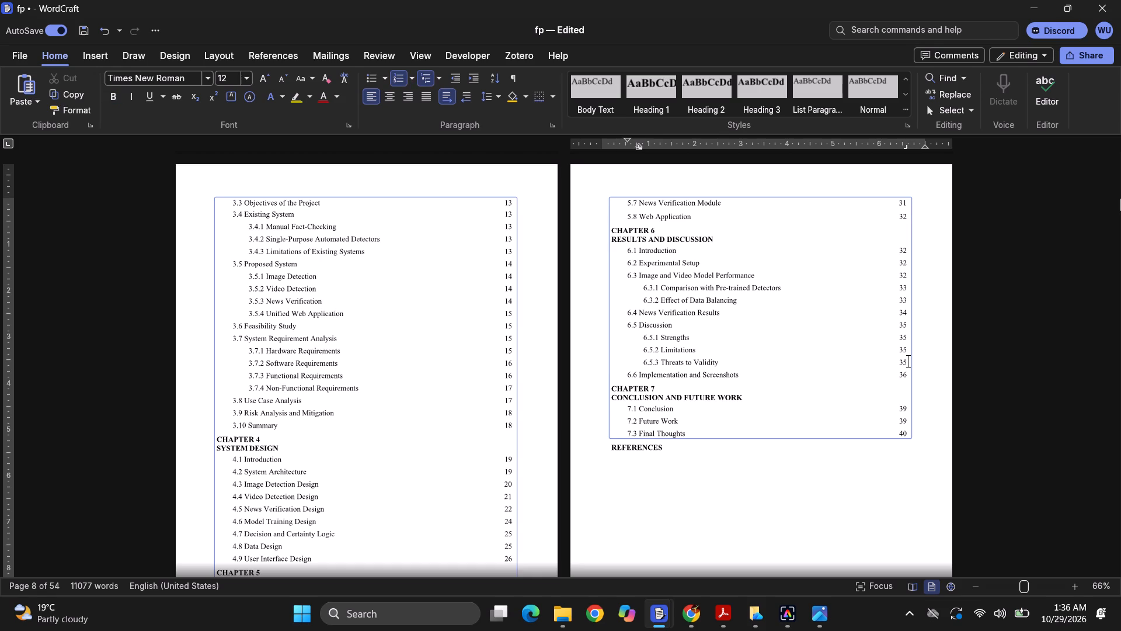
key(BackSpace)
key(3)
key(Down)
key(BackSpace)
key(3)
key(Down)
key(BackSpace)
key(3)
Set the page numbers of table of contents entries 6.3.1 and 6.3.2 to 35, and of entry 6.4 News Verification Results to 36.
key(Down)
key(BackSpace)
key(5)
key(Down)
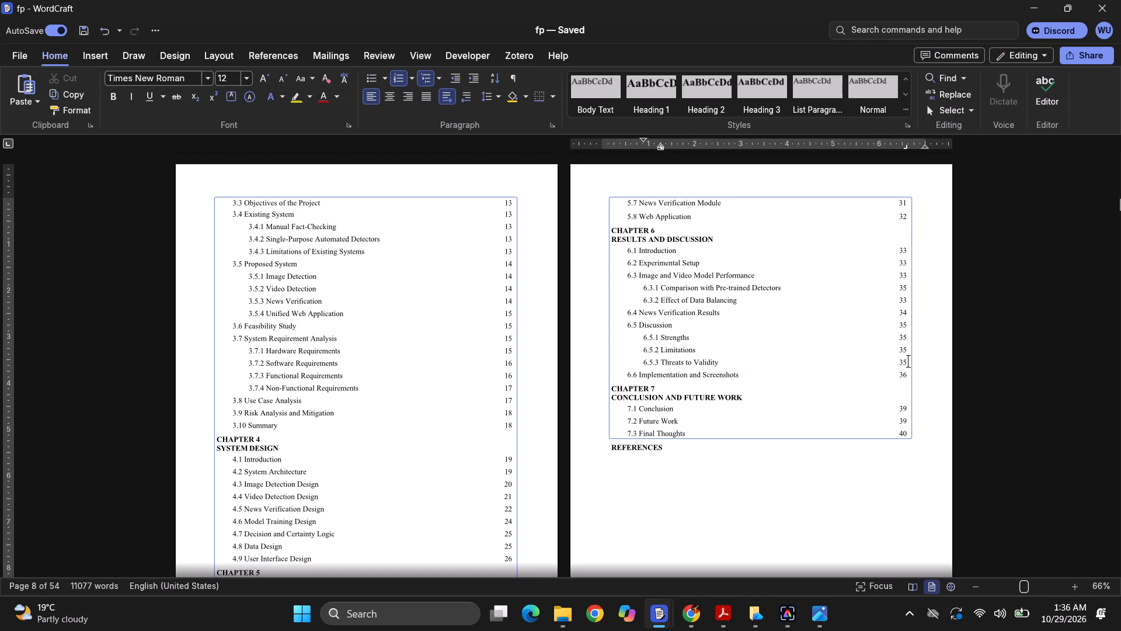
key(BackSpace)
key(5)
key(Down)
key(BackSpace)
key(6)
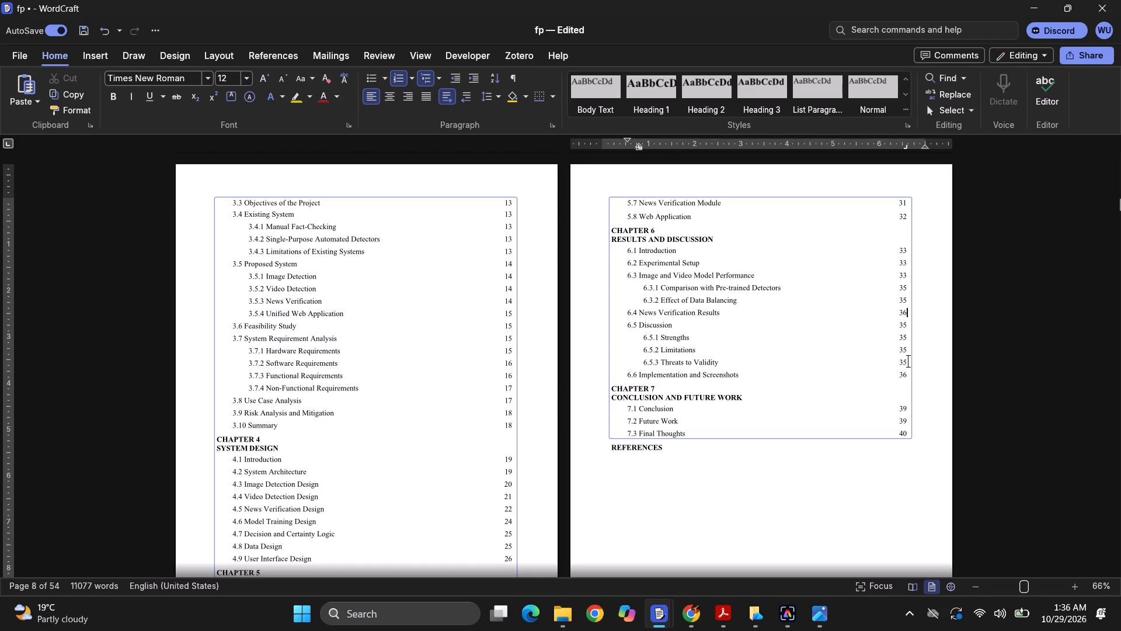
Set the page numbers of table of contents entries 6.5 Discussion, 6.5.1 Strengths and 6.5.2 Limitations to 37.
key(Down)
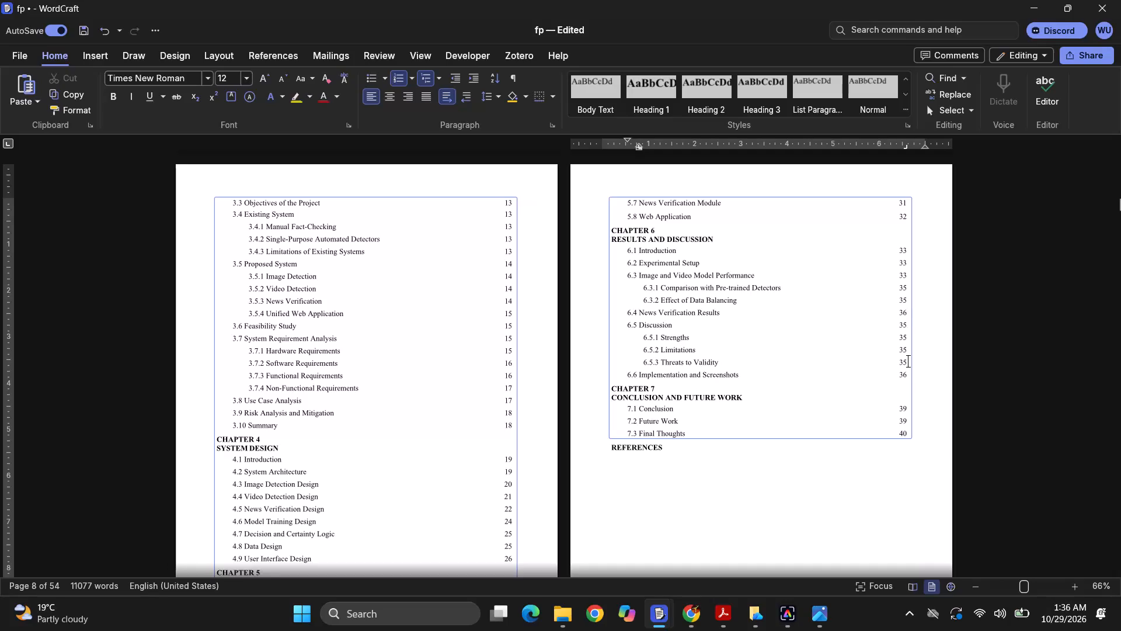
key(BackSpace)
key(7)
key(Down)
key(BackSpace)
key(7)
key(Down)
key(BackSpace)
key(7)
Set the page numbers of table of contents entries 6.5.3 Threats to Validity and 6.6 Implementation and Screenshots to 38.
key(Down)
key(BackSpace)
key(8)
key(Down)
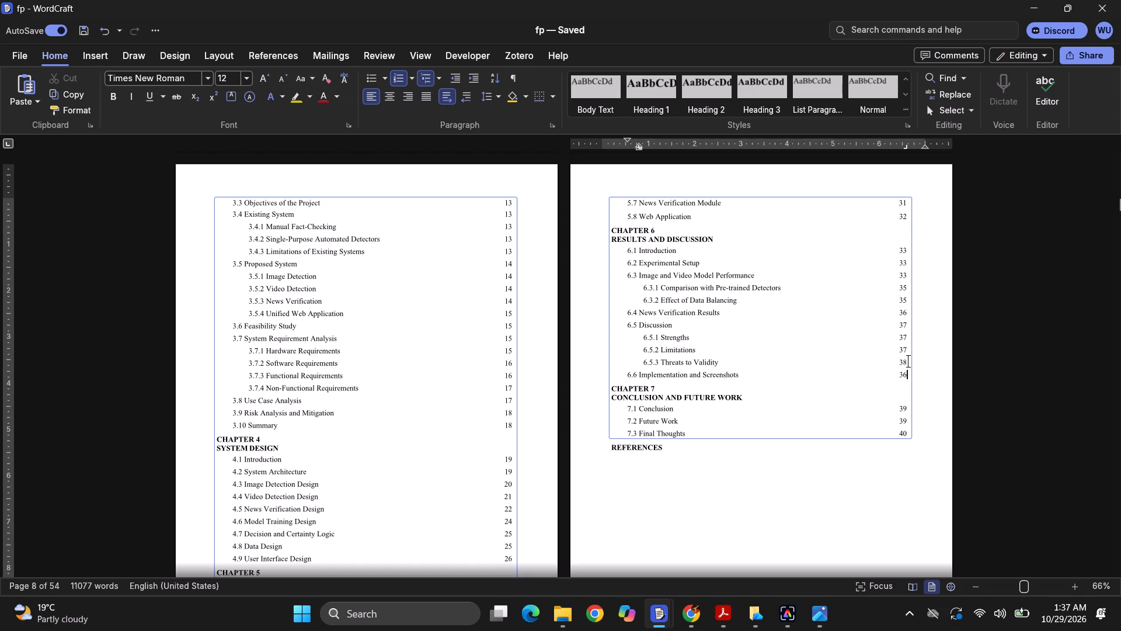
key(BackSpace)
key(8)
Set the page number of Chapter 7 entry 7.1 Conclusion to 41.
key(Down)
key(Down)
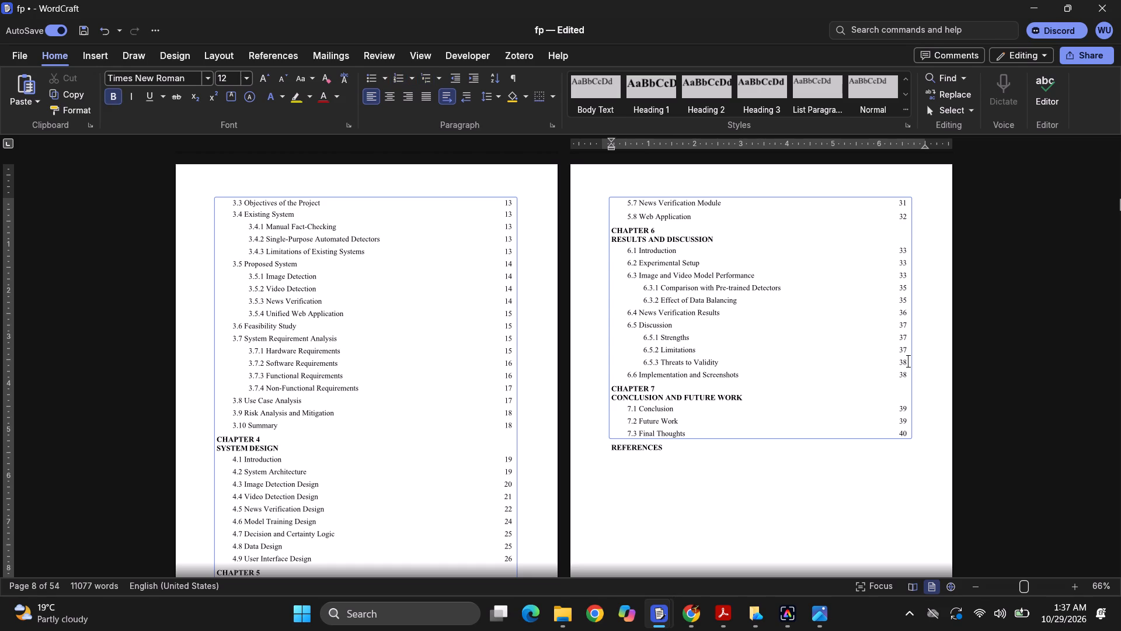
key(Down)
key(Down)
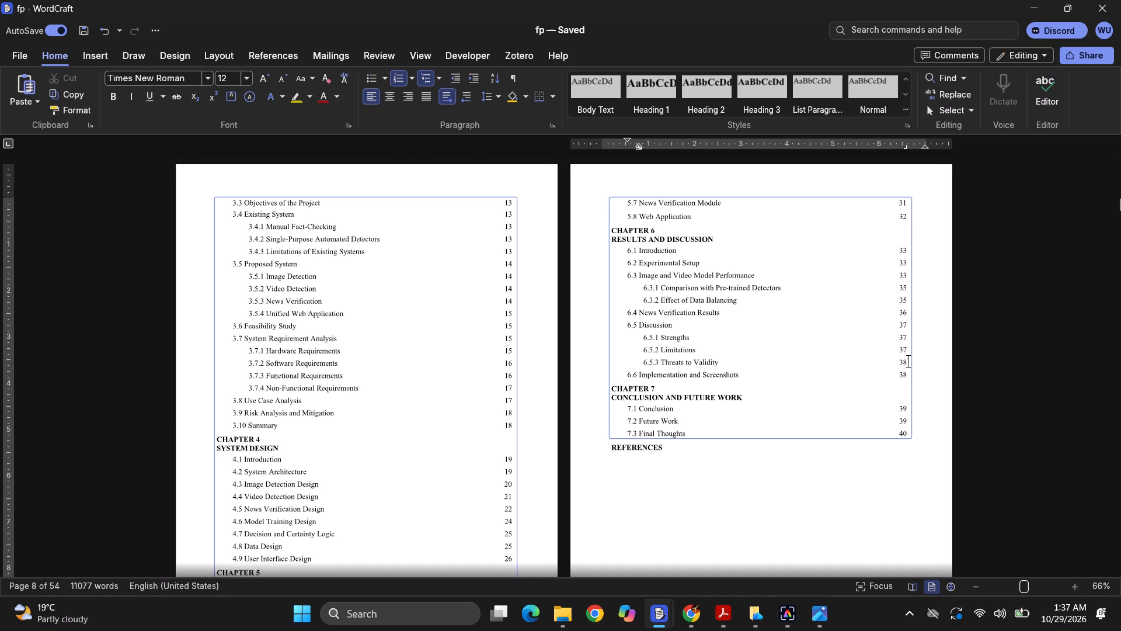
key(Up)
key(BackSpace)
key(BackSpace)
text(41)
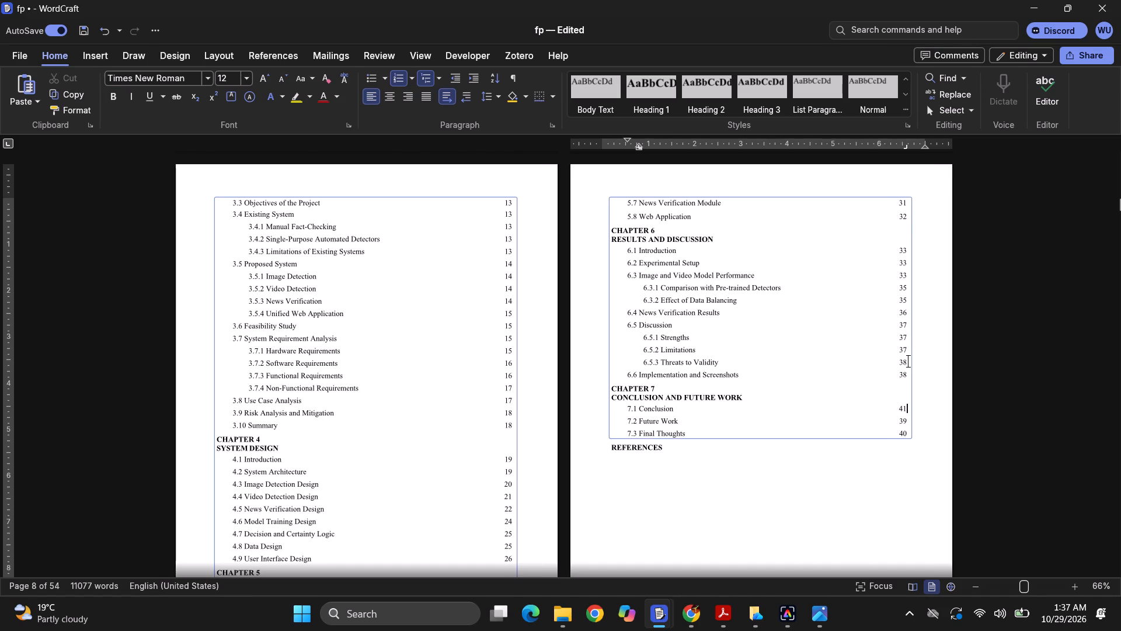
Set the page numbers of Chapter 7 entries 7.2 Future Work and 7.3 Final Thoughts to 42.
key(Down)
key(BackSpace)
key(4)
key(BackSpace)
key(BackSpace)
text(42)
key(Down)
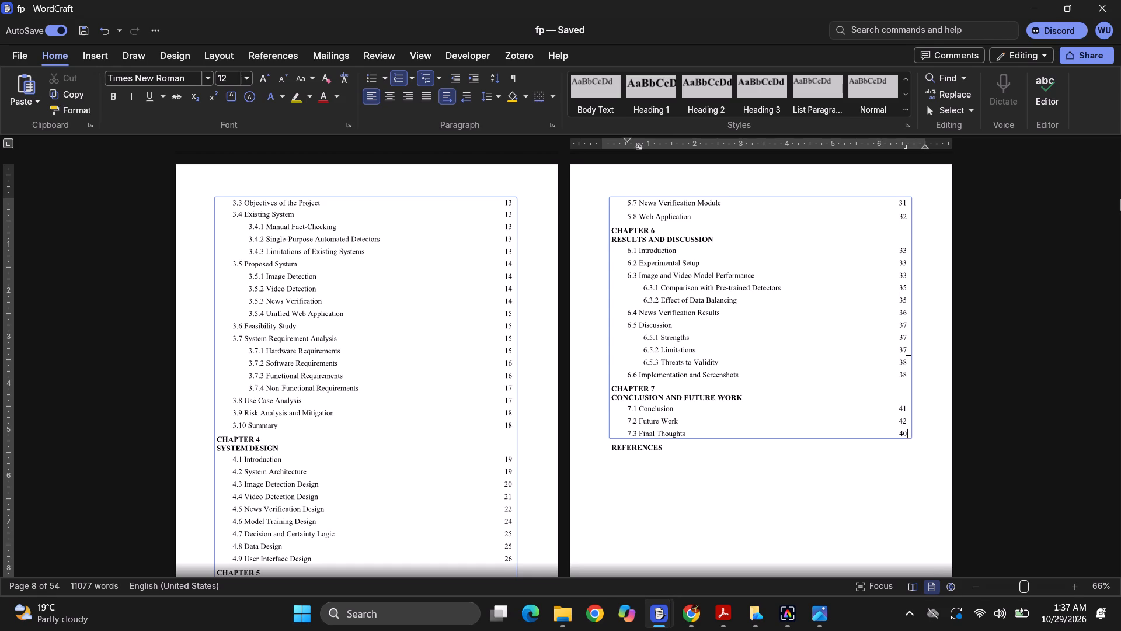
text(42)
key(BackSpace)
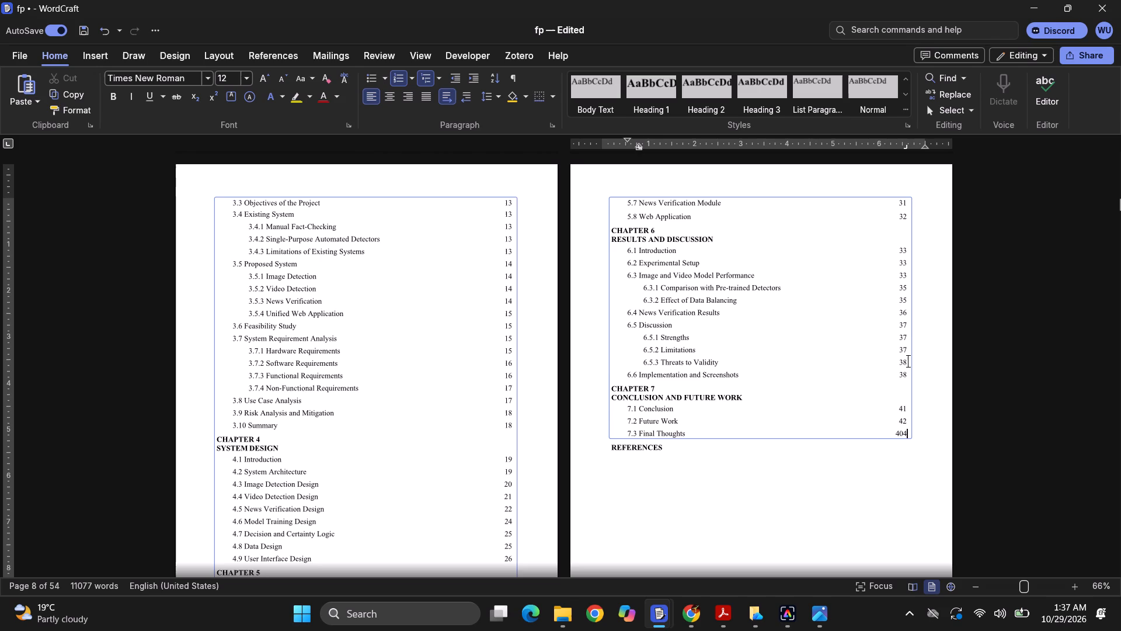
key(BackSpace)
key(BackSpace)
key(2)
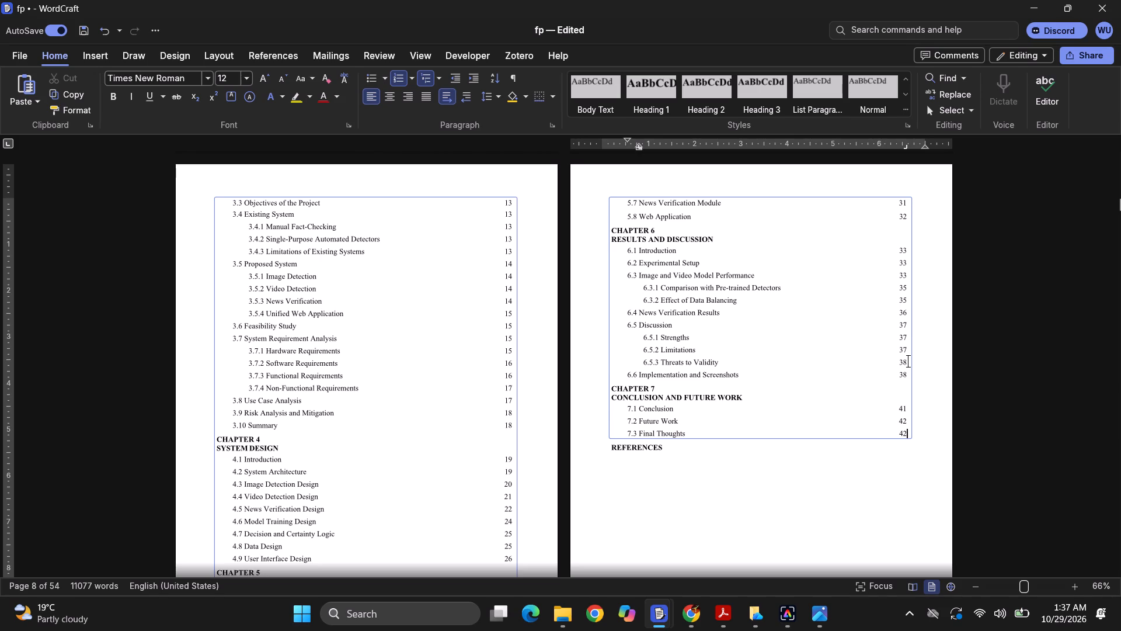
Save the report document.
key(ctrl+s)
key(ctrl+s)
Examine the References line closing the table of contents and the page numbers in the List of Figures.
key(Down)
key(Down)
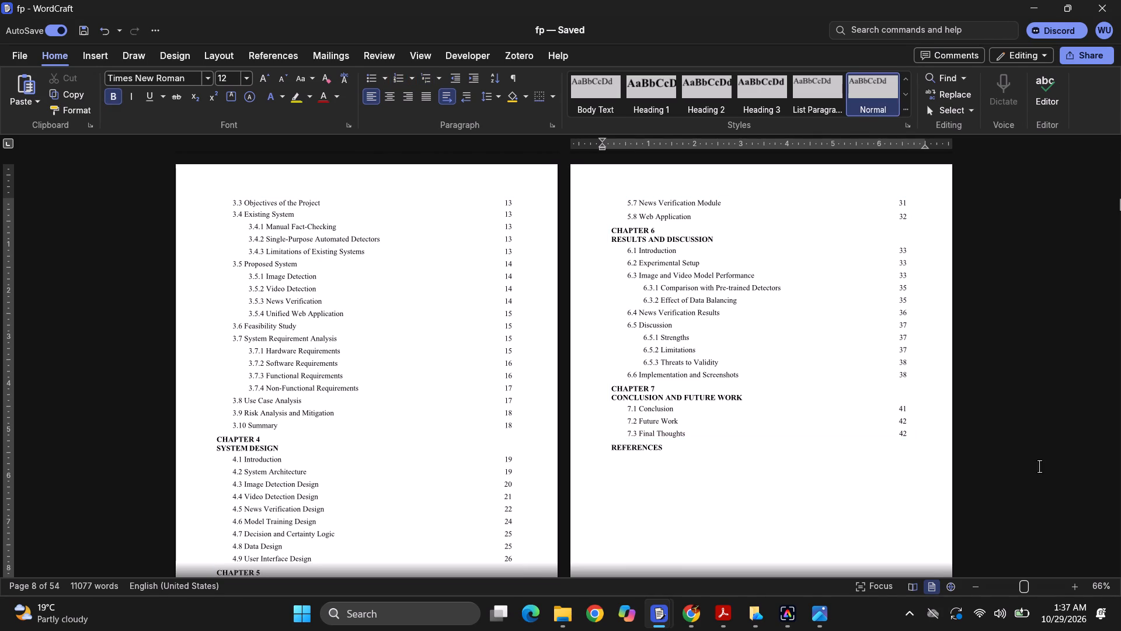
click(903, 451)
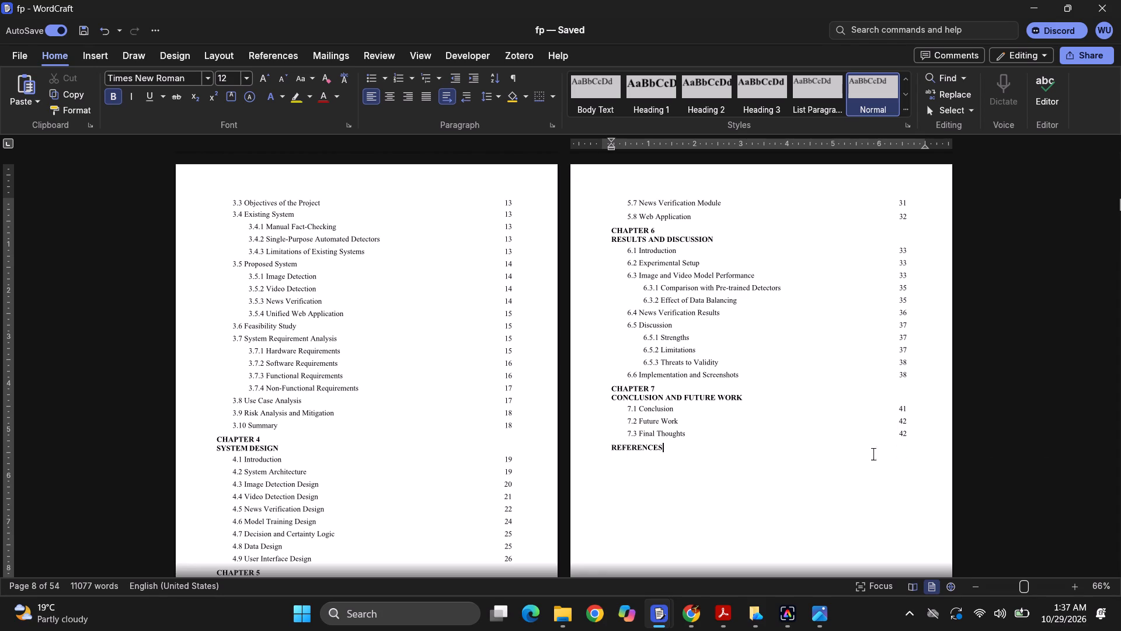
scroll(815, 450, down, 1)
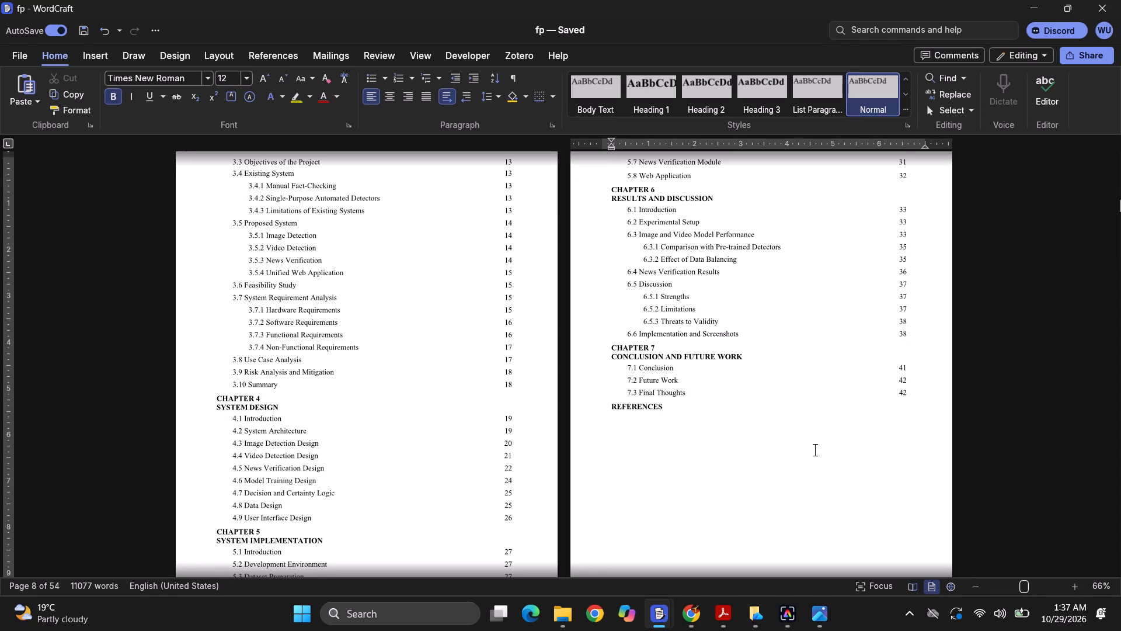
scroll(815, 450, down, 3)
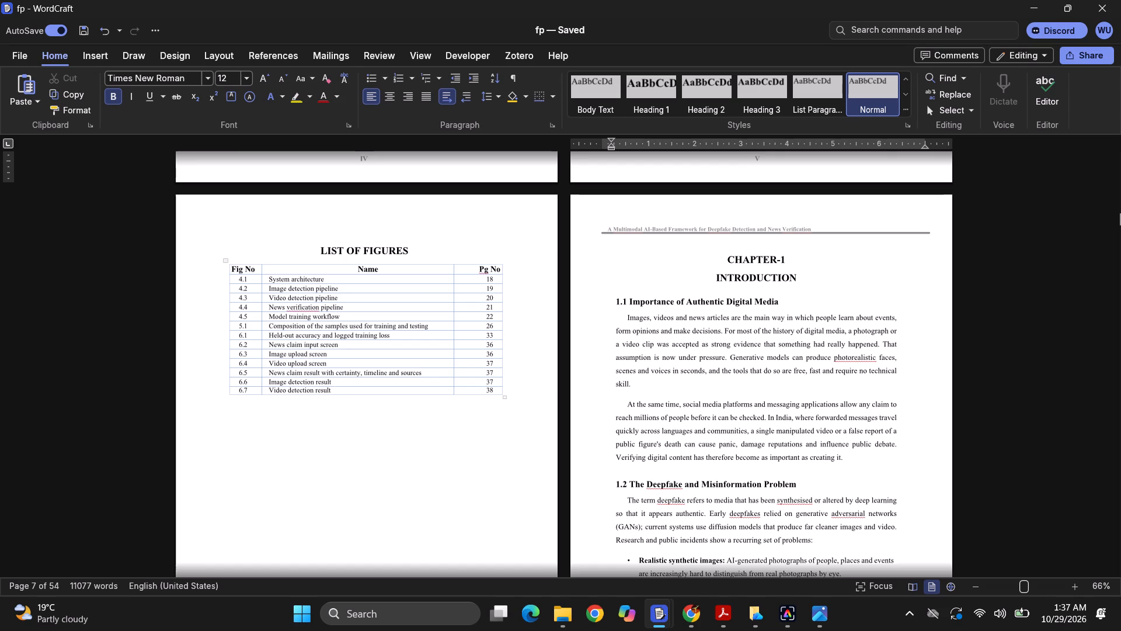
scroll(326, 319, up, 2)
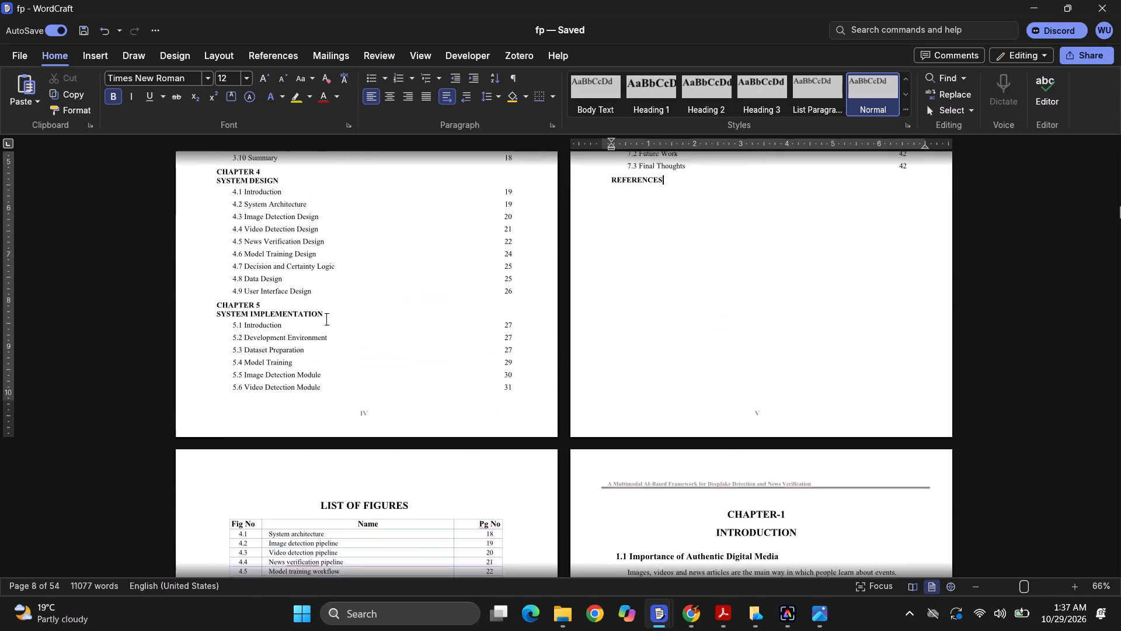
Set the page number of figure 4.1 System architecture in the List of Figures to 19.
scroll(326, 319, up, 1)
scroll(326, 319, down, 2)
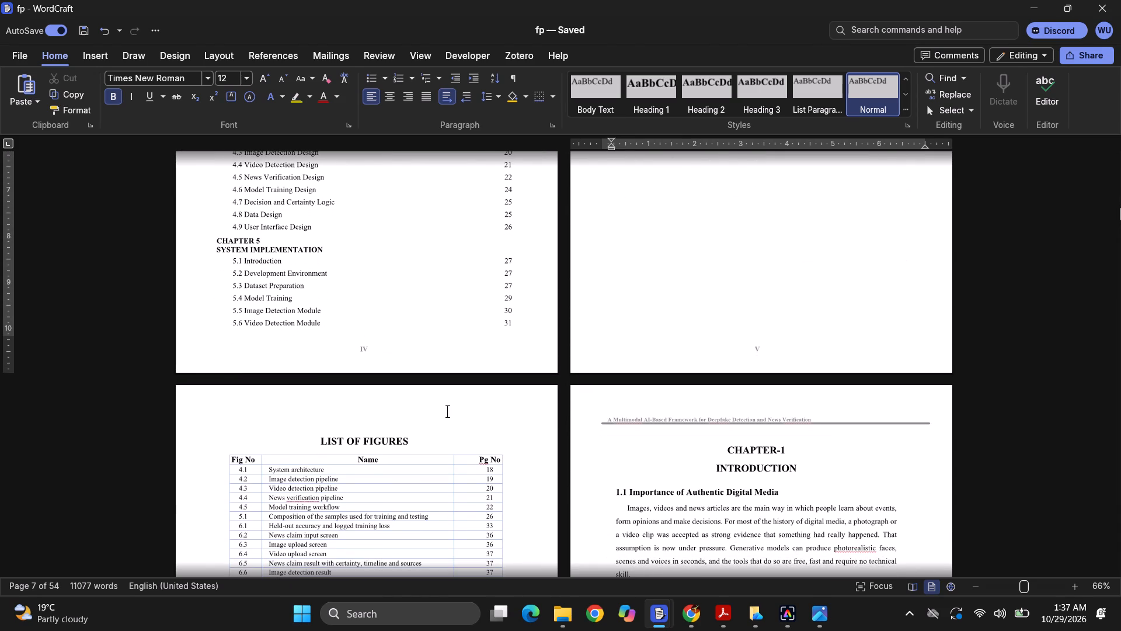
click(496, 467)
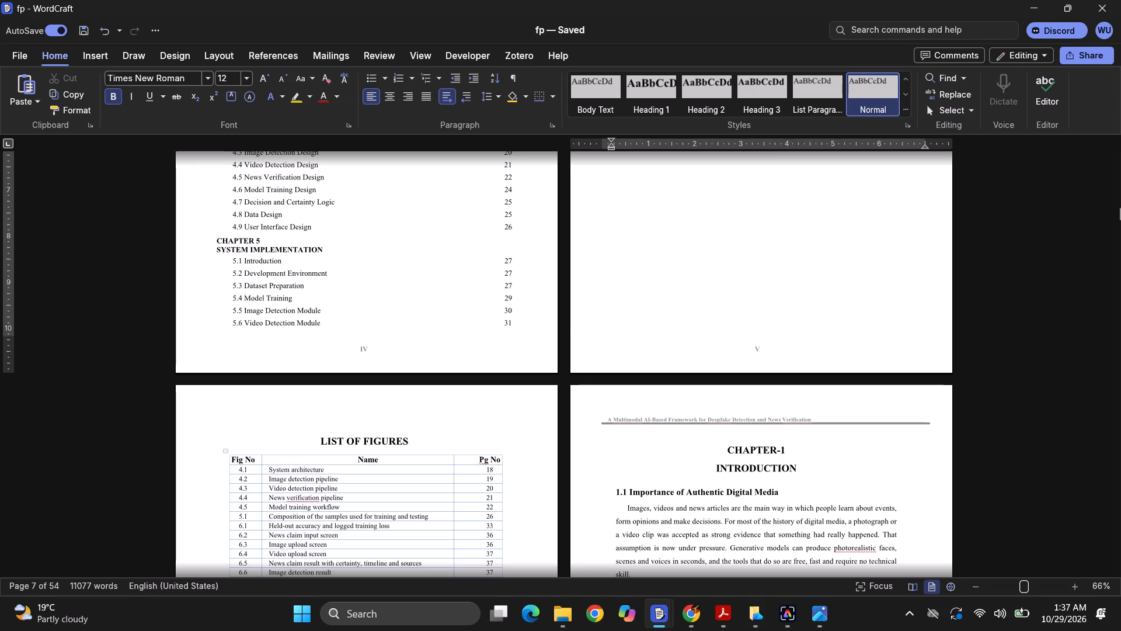
click(496, 469)
key(BackSpace)
key(9)
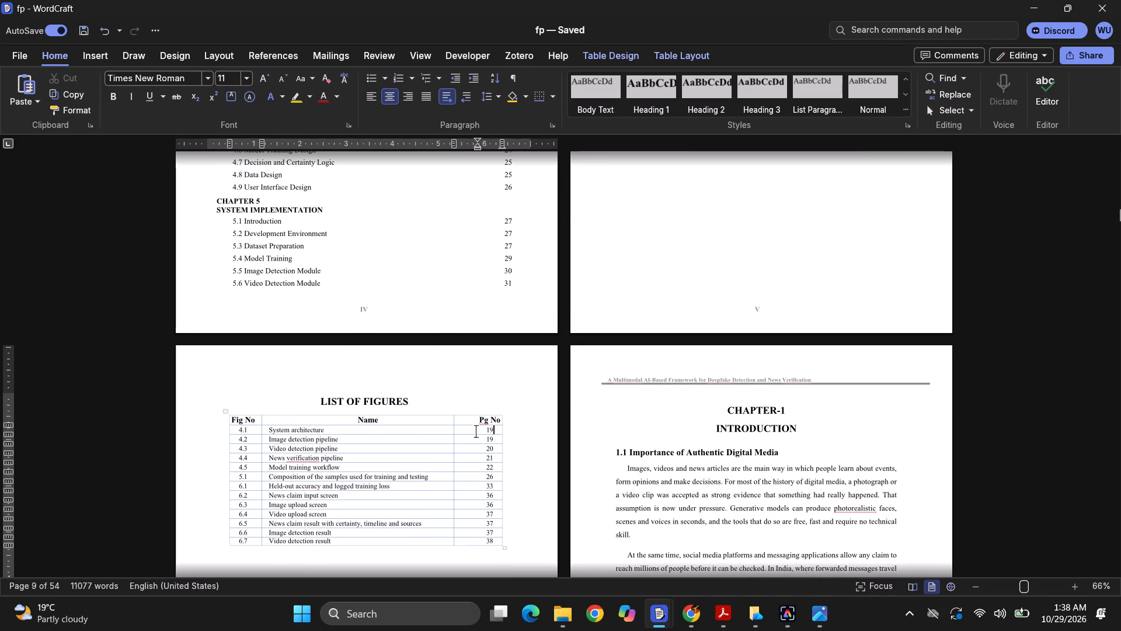
Set the page number of figure 5.1 Composition of the samples used for training and testing to 27.
scroll(495, 442, up, 1)
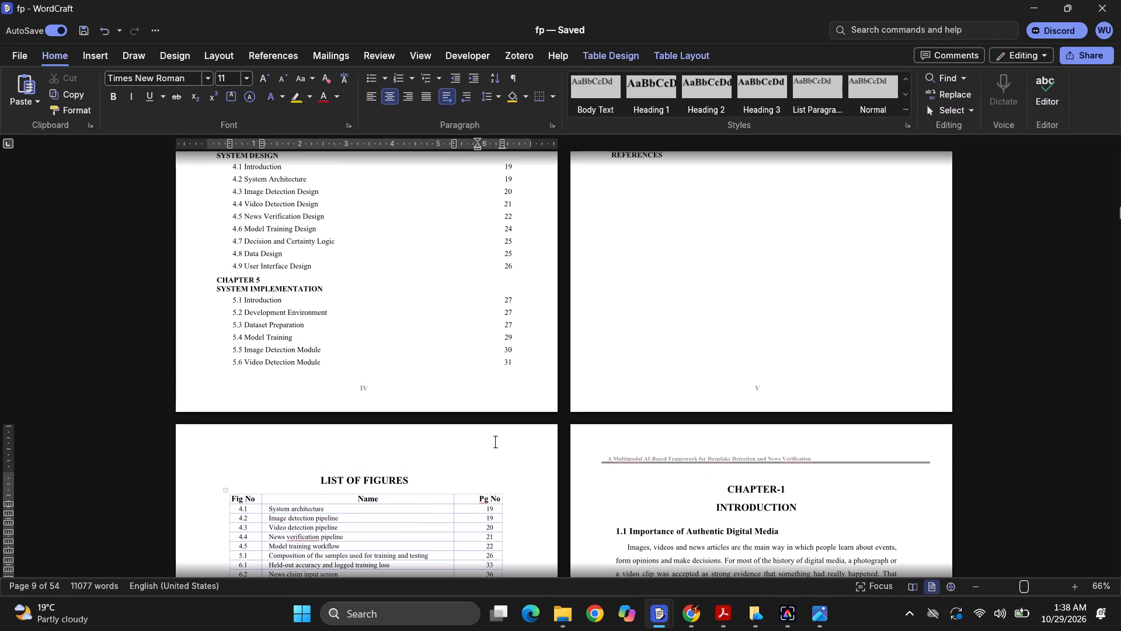
scroll(495, 442, up, 1)
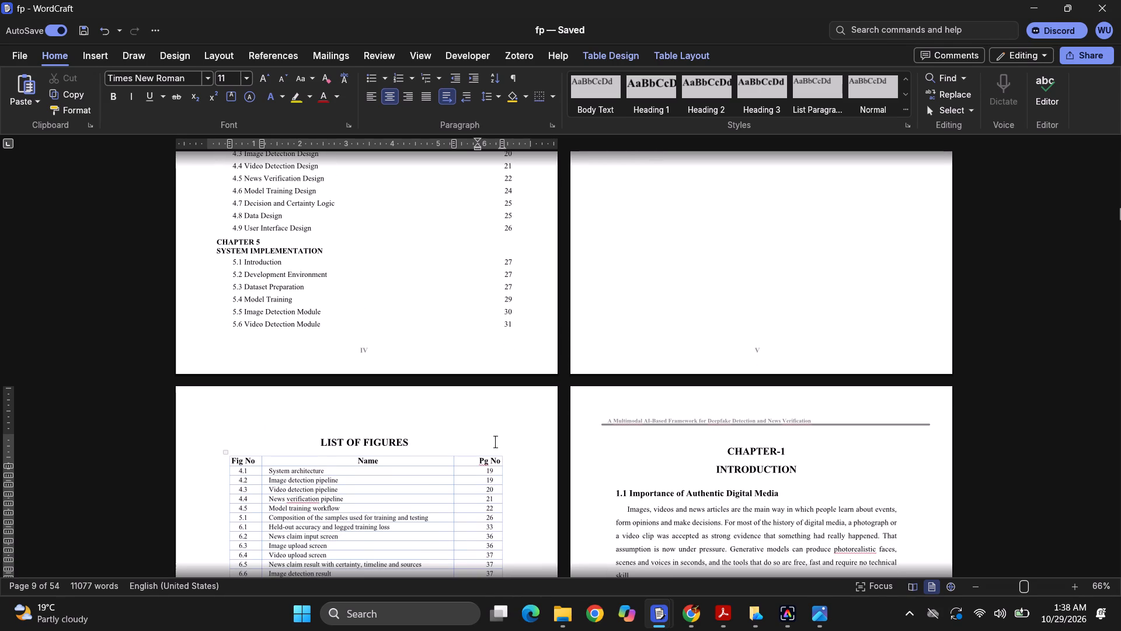
scroll(495, 442, up, 2)
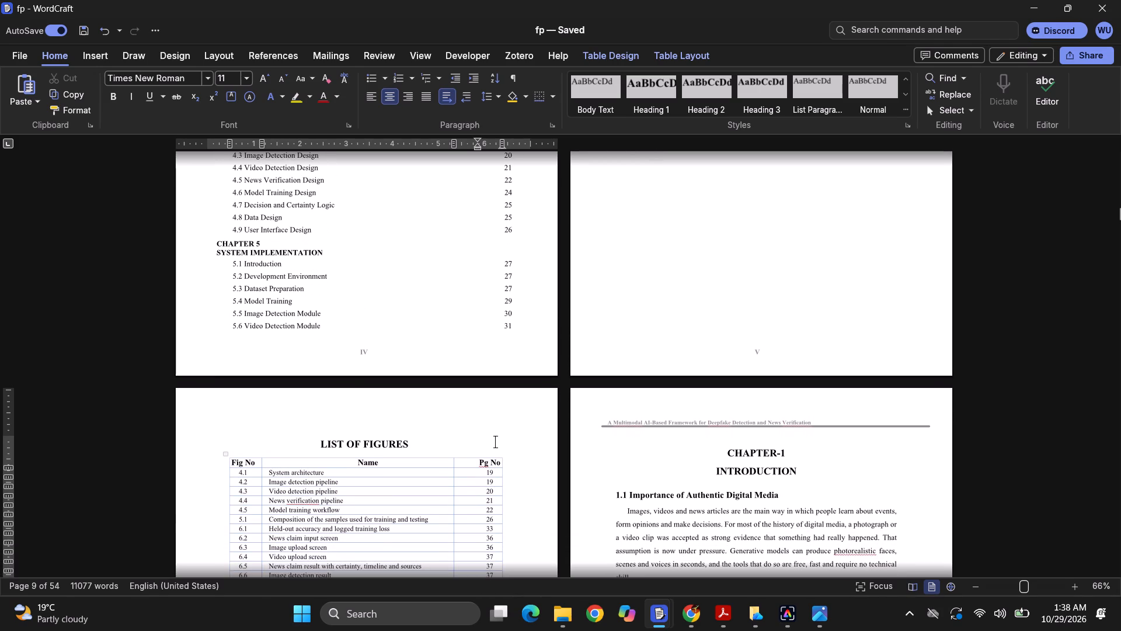
scroll(495, 442, up, 1)
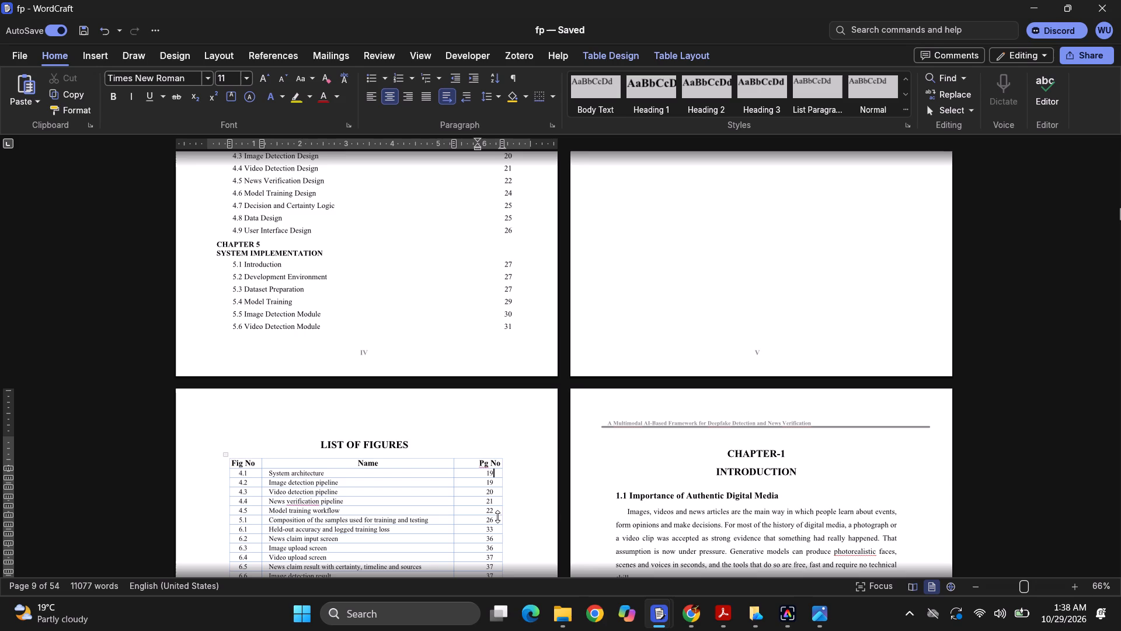
click(497, 516)
click(496, 519)
key(BackSpace)
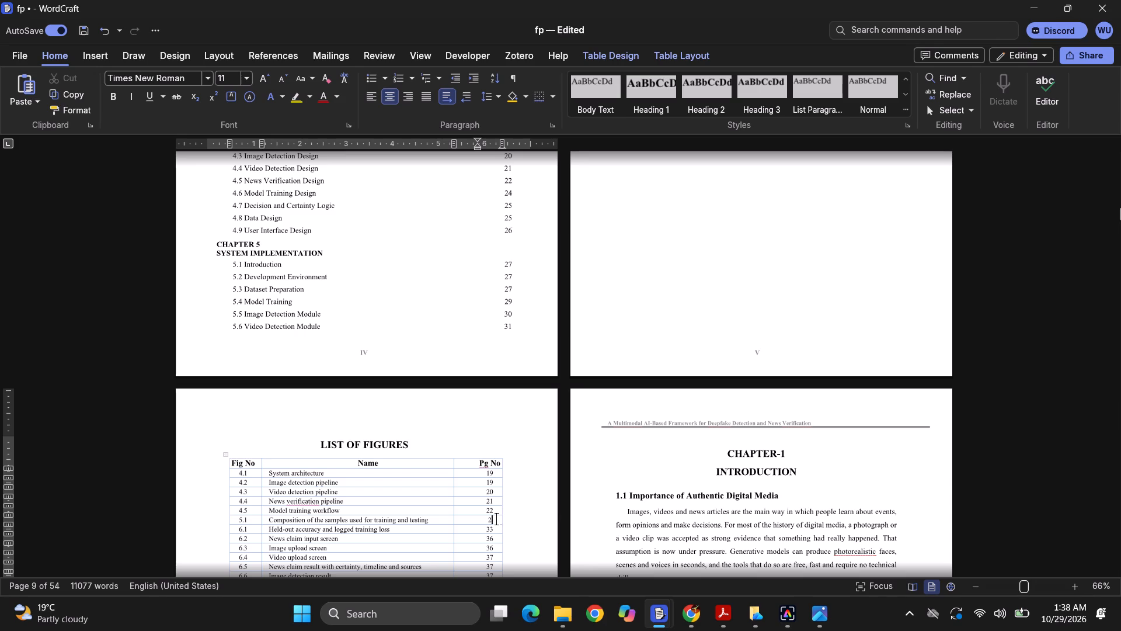
key(7)
Check the List of Figures against the table of contents and set figure 6.2 News claim input screen's page number to 33.
ctrl+scroll(438, 439, up, 1)
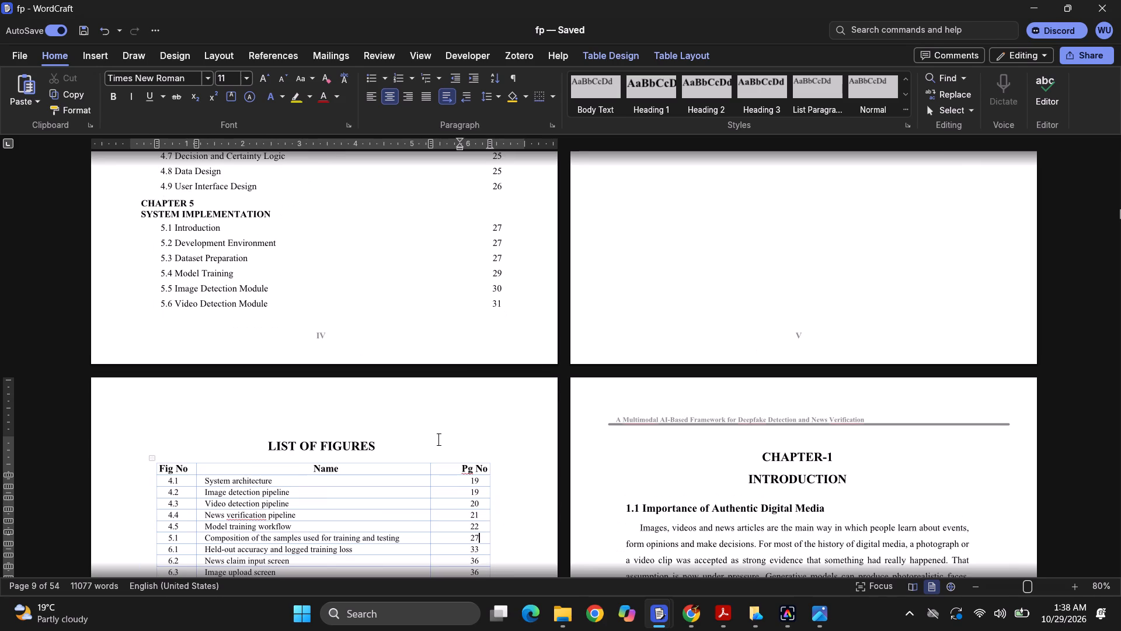
scroll(438, 439, down, 1)
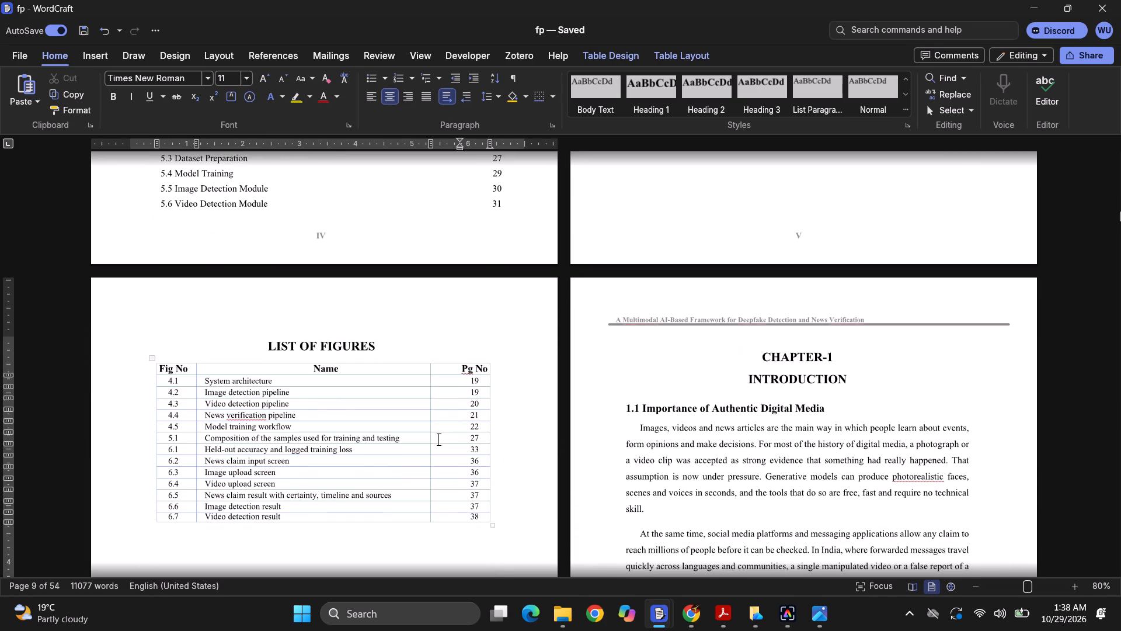
scroll(438, 439, right, 1)
scroll(584, 380, up, 4)
scroll(584, 380, down, 1)
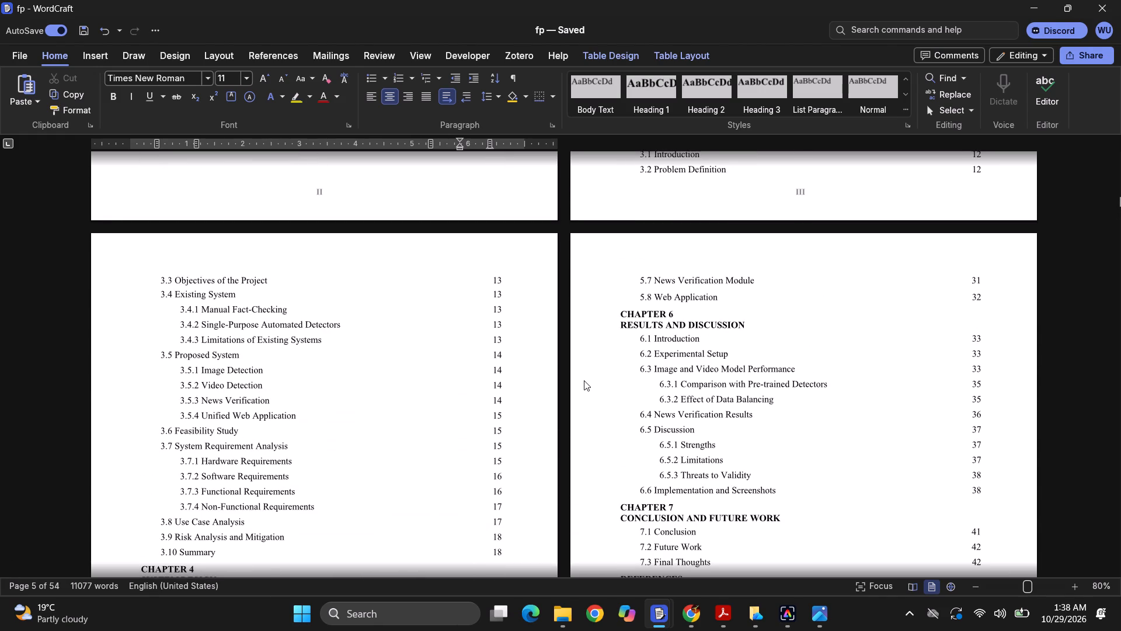
scroll(584, 380, down, 1)
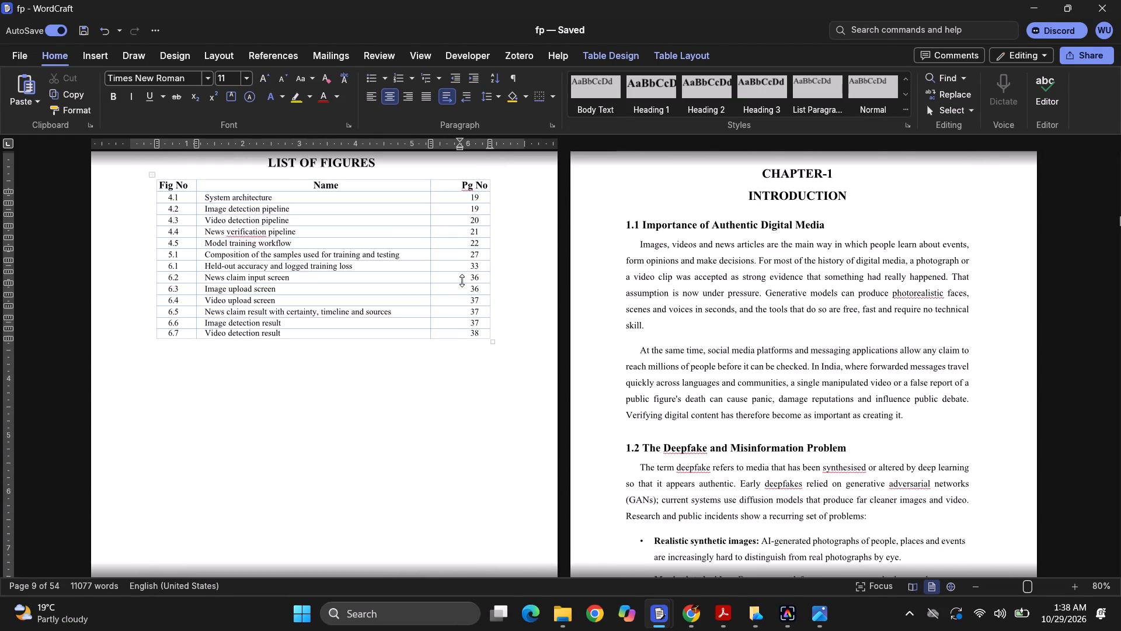
scroll(481, 268, up, 2)
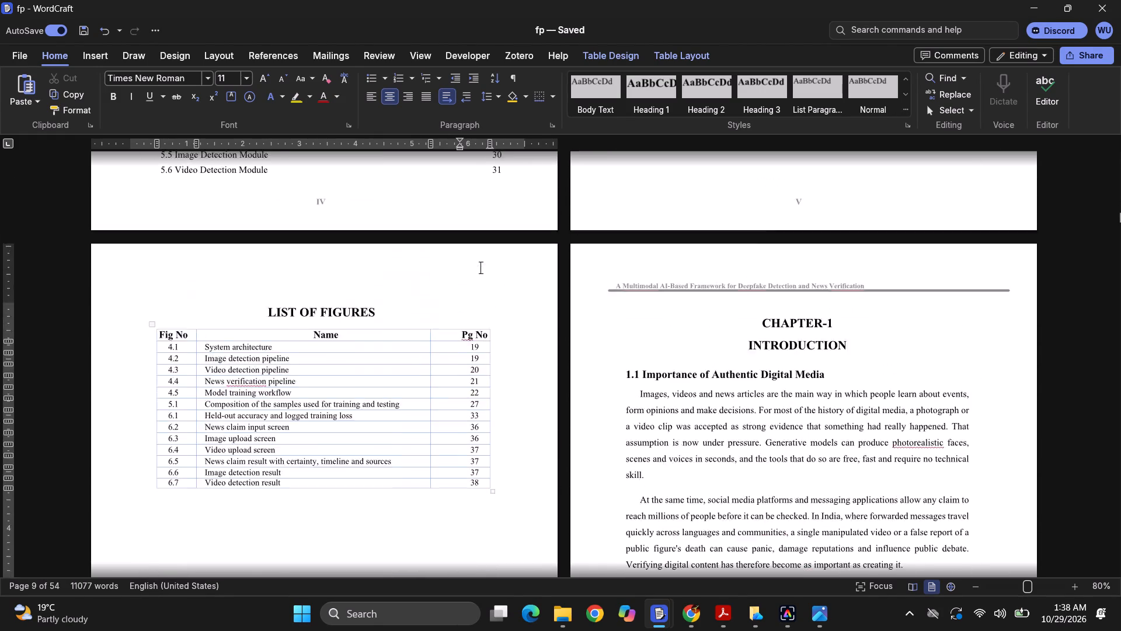
scroll(481, 268, up, 1)
scroll(481, 268, down, 2)
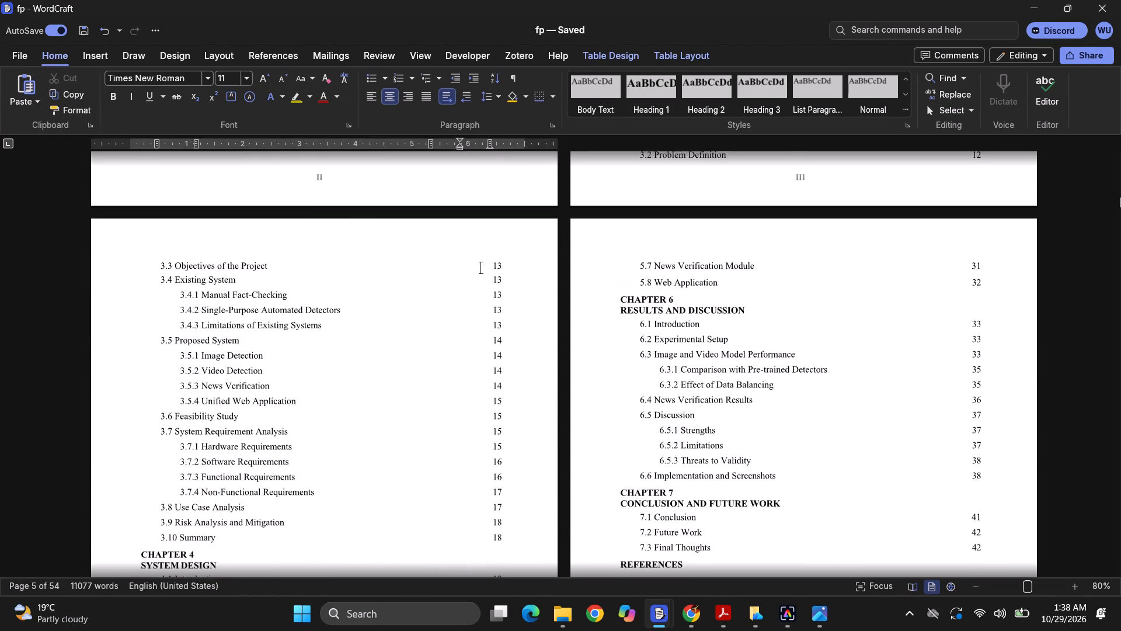
scroll(481, 268, down, 1)
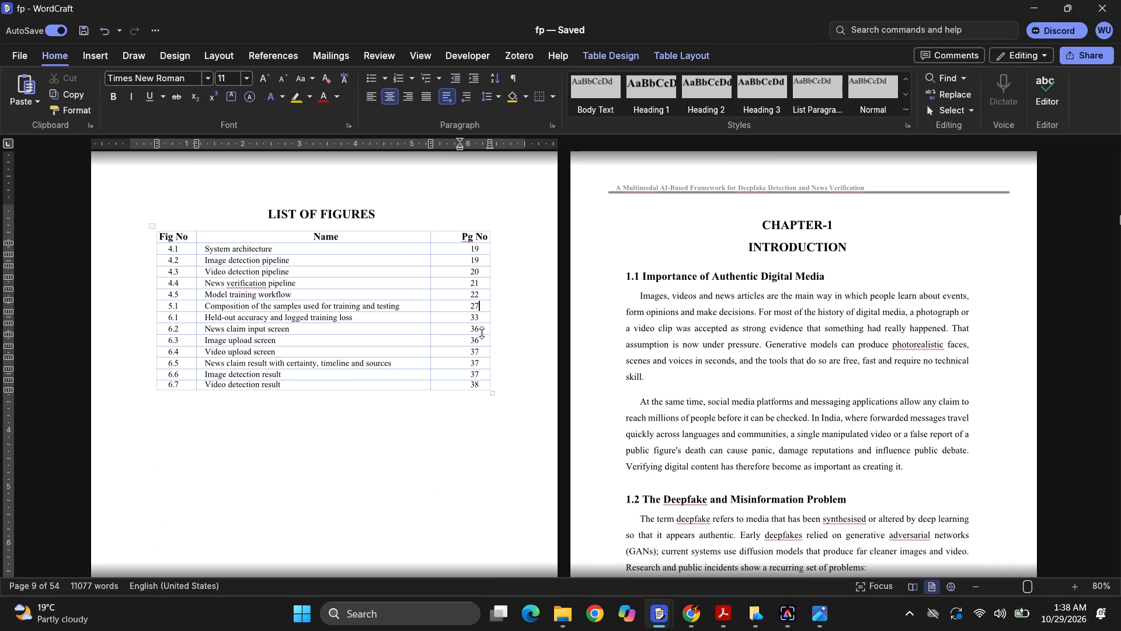
click(483, 328)
key(BackSpace)
key(3)
Set the page number of figure 6.3 Image upload screen in the List of Figures to 33.
scroll(483, 328, up, 2)
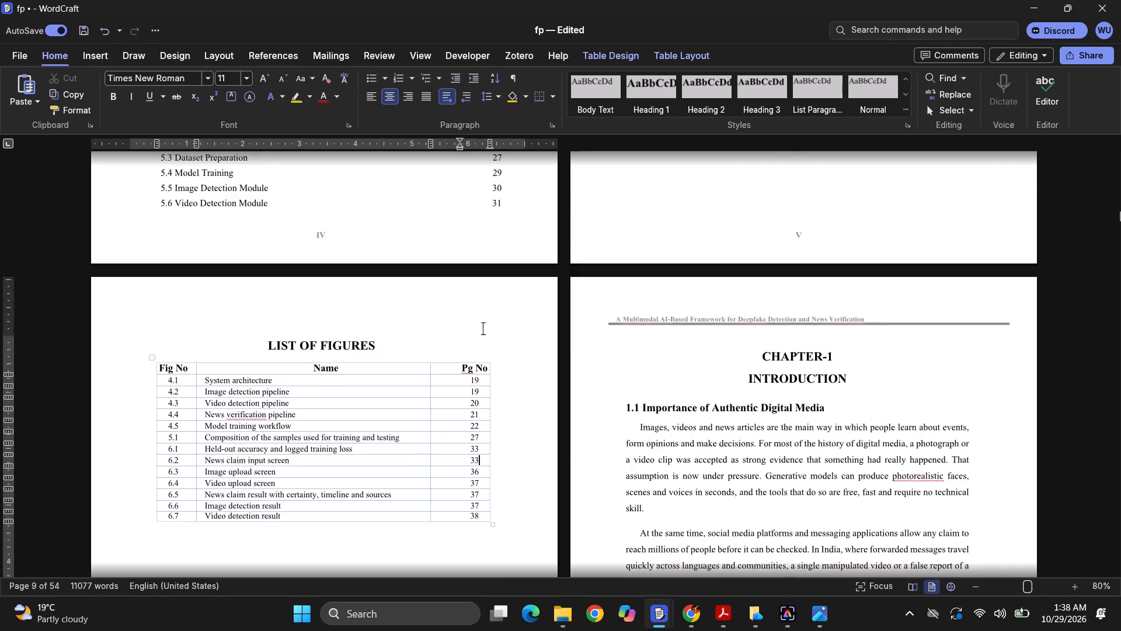
scroll(483, 328, up, 2)
scroll(483, 328, down, 1)
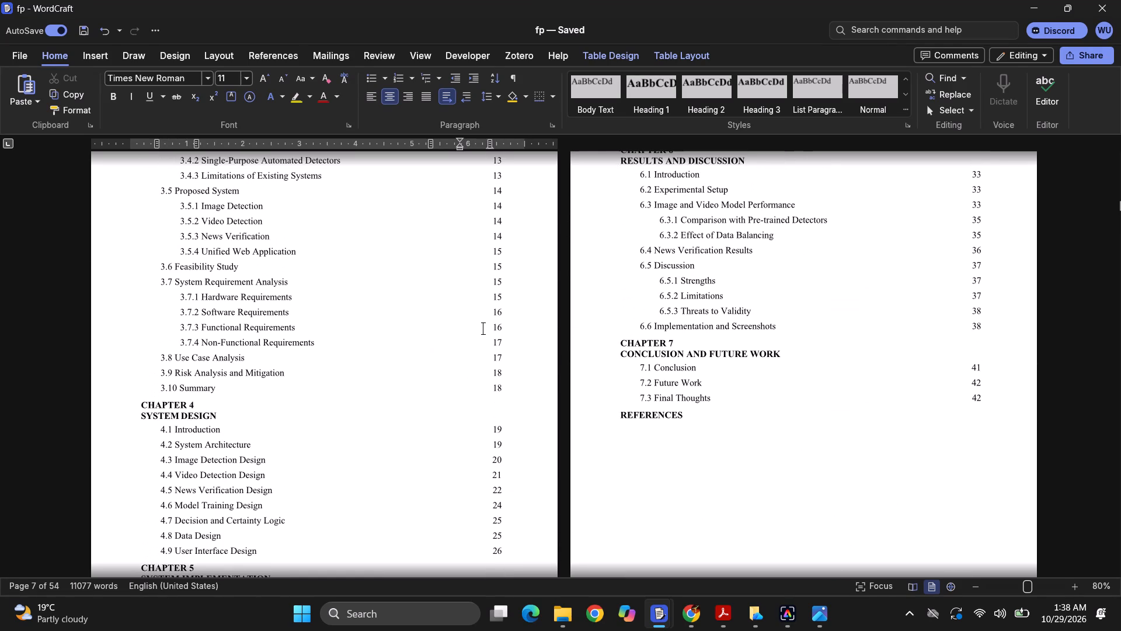
scroll(483, 328, down, 1)
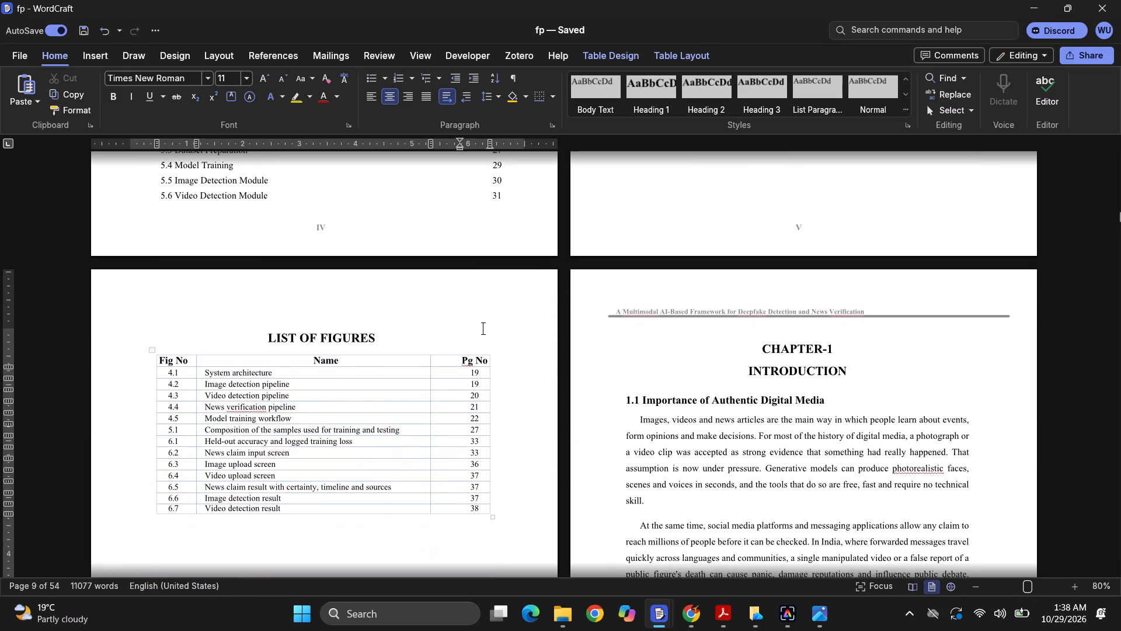
scroll(483, 328, down, 1)
click(482, 463)
key(BackSpace)
key(3)
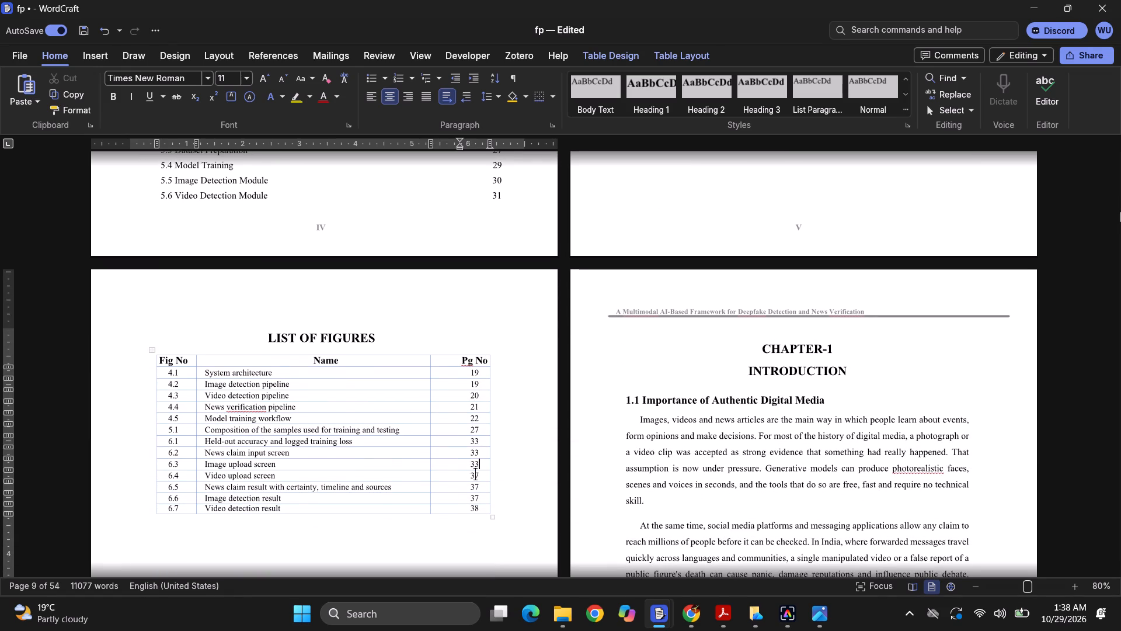
Set the page number of figure 6.4 Video upload screen in the List of Figures to 36.
click(484, 480)
scroll(508, 392, up, 1)
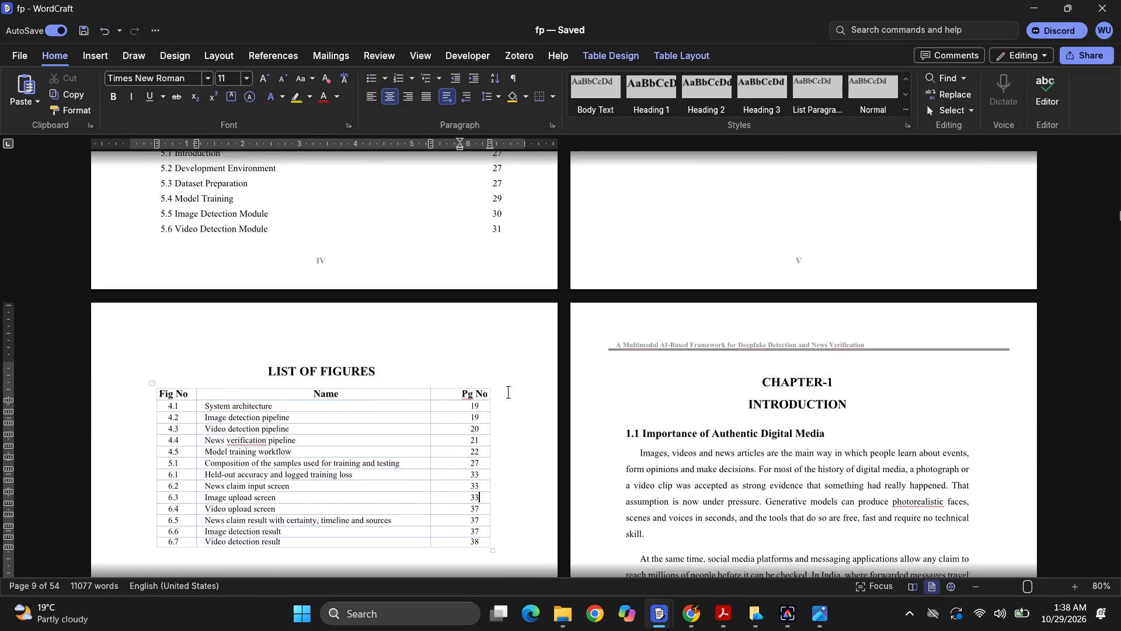
scroll(508, 392, up, 1)
scroll(508, 392, down, 1)
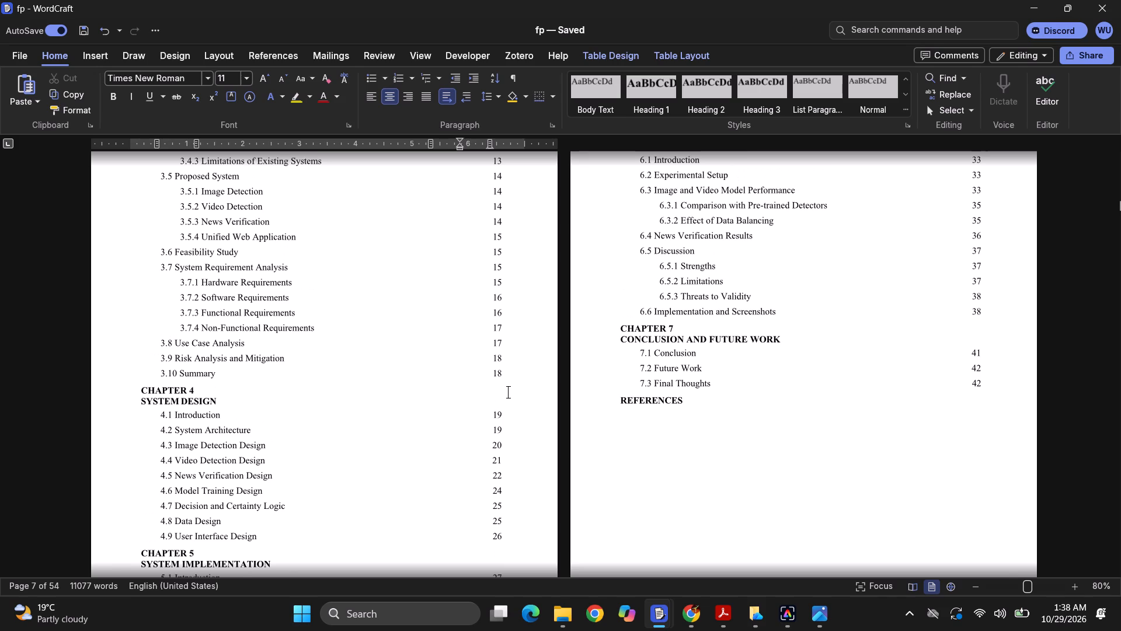
scroll(508, 392, down, 1)
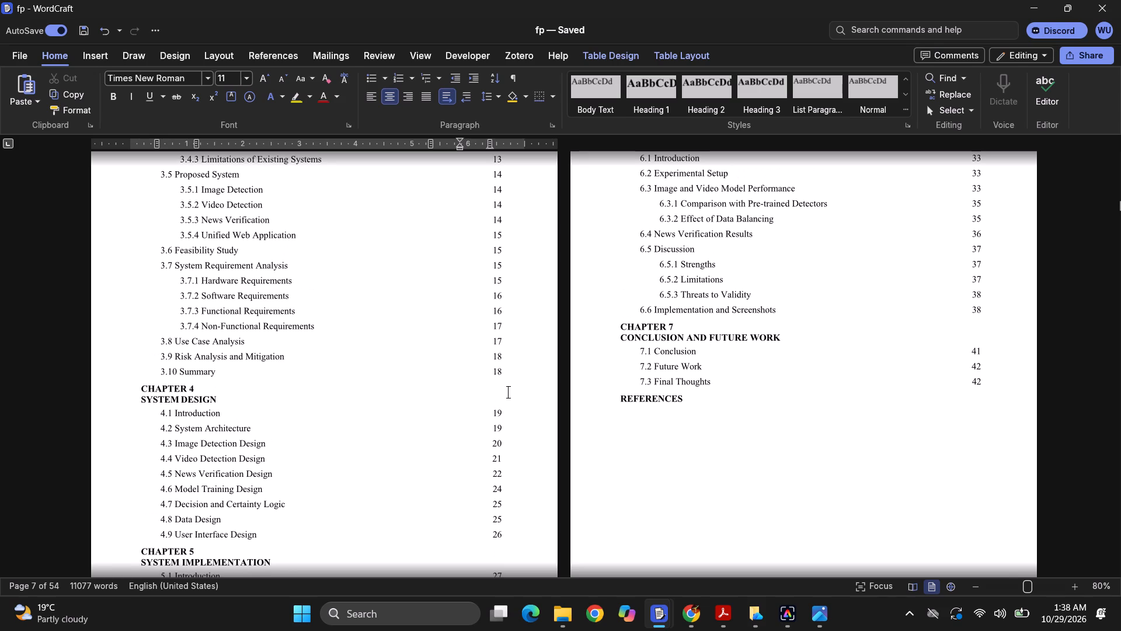
scroll(508, 392, down, 2)
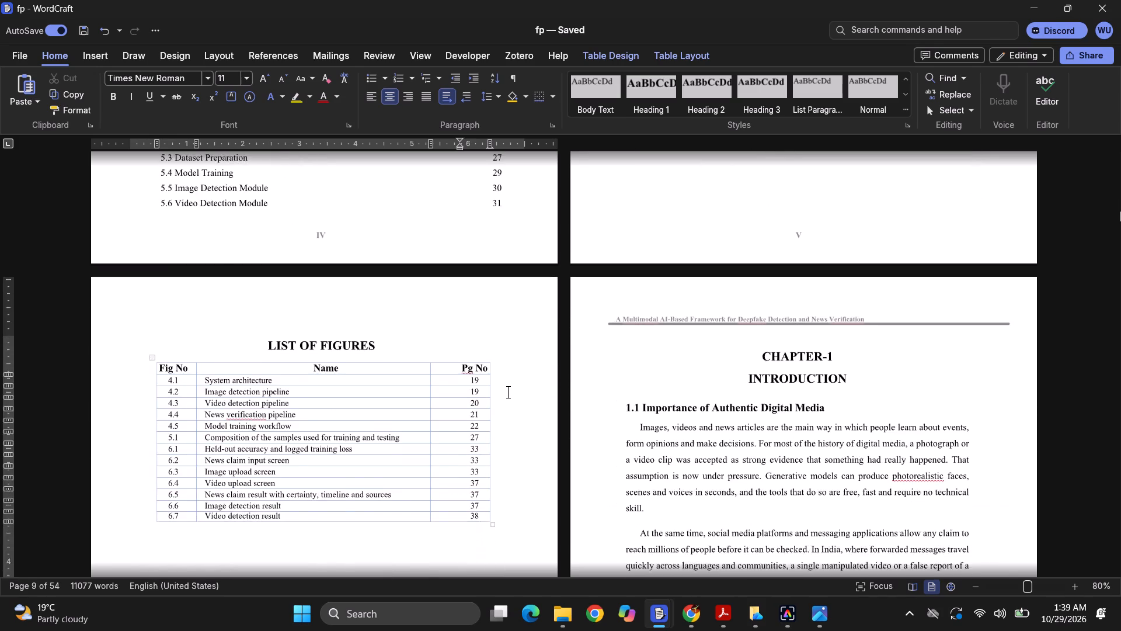
scroll(508, 392, down, 1)
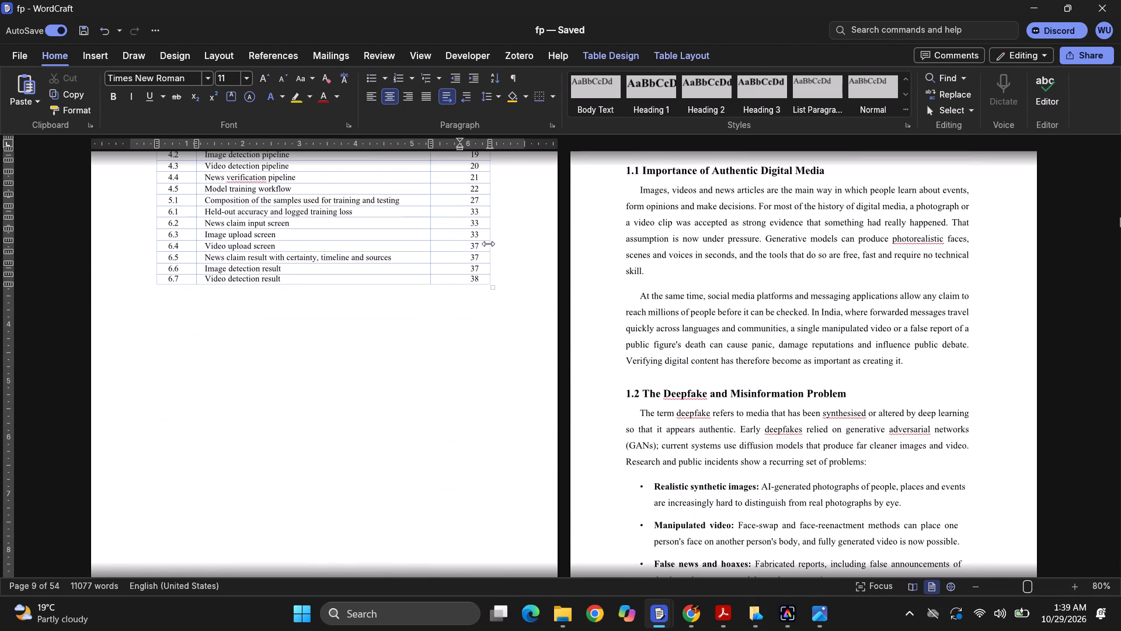
click(485, 241)
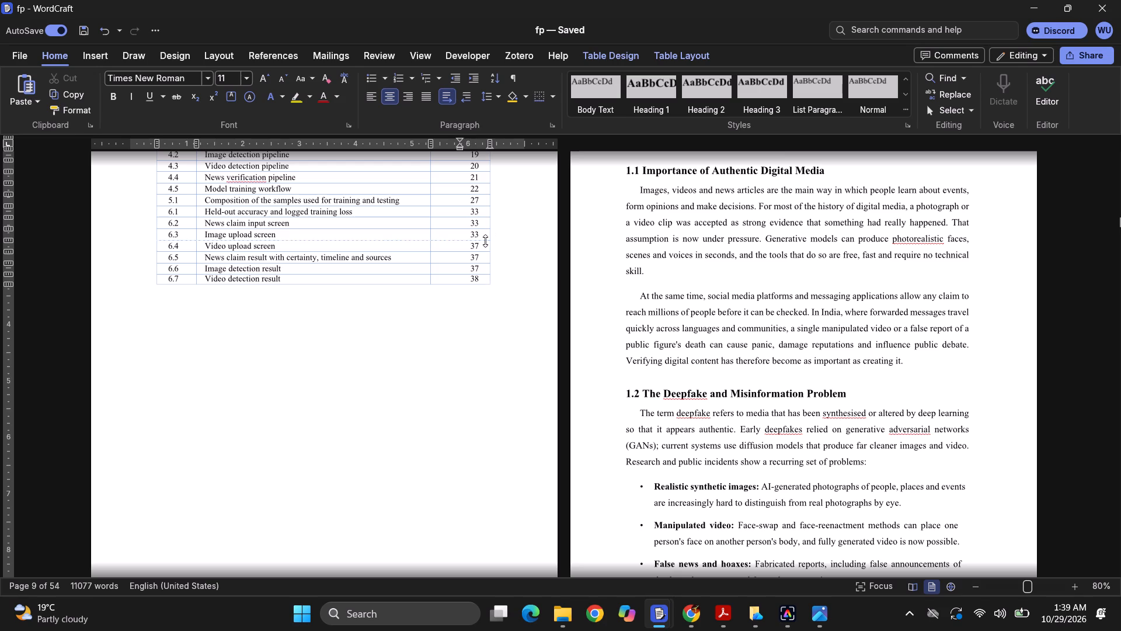
click(485, 244)
key(BackSpace)
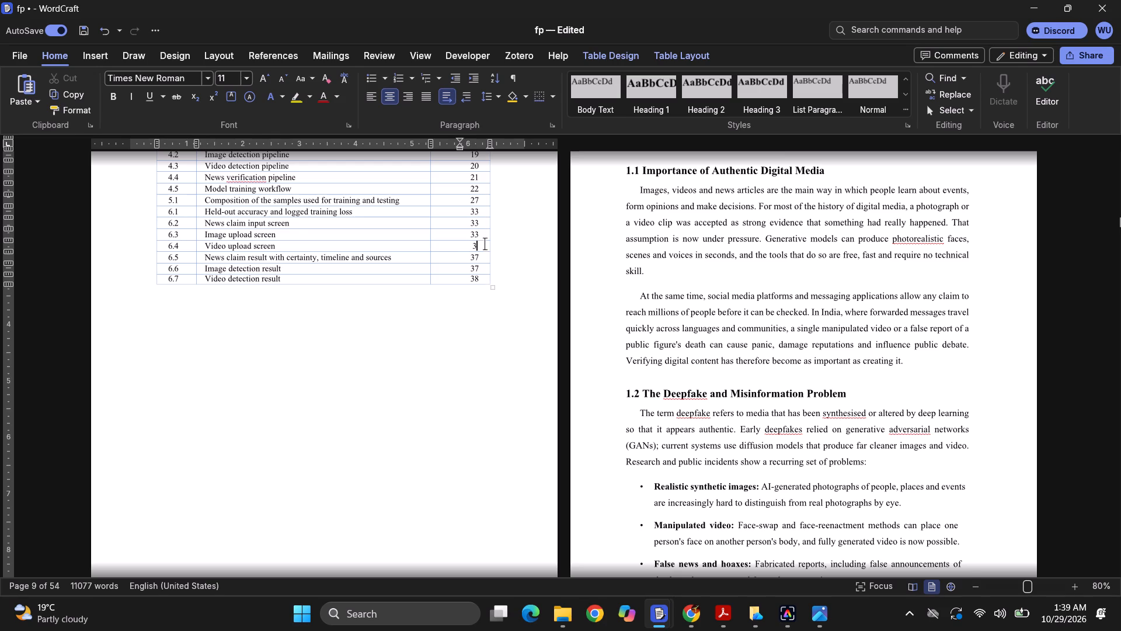
key(6)
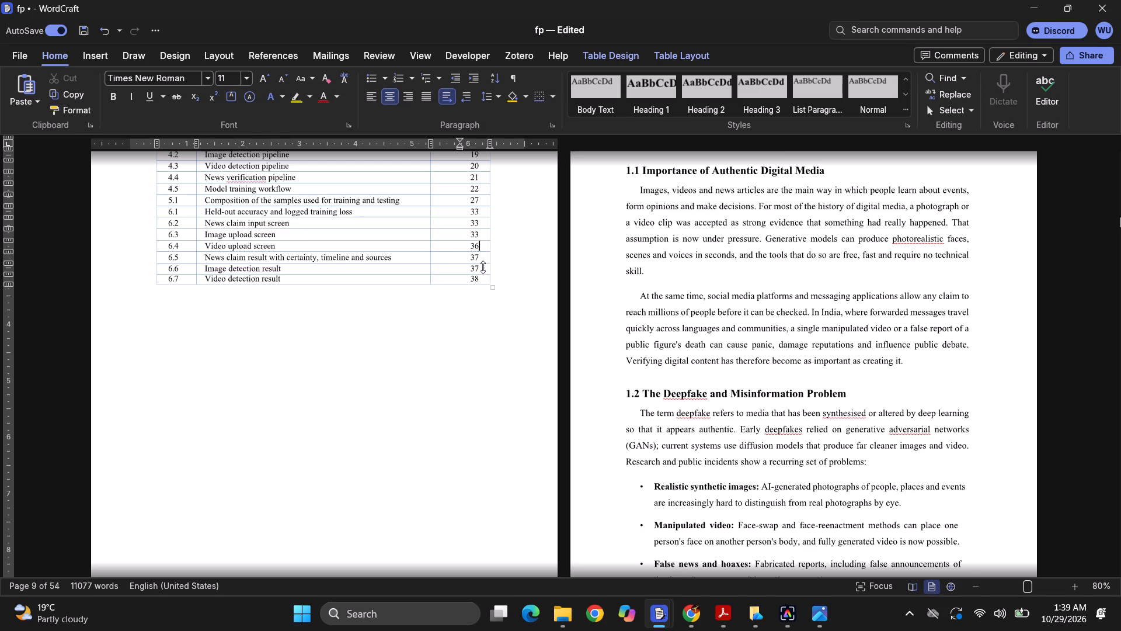
Set the page number of figure 6.6 Image detection result in the List of Figures to 38.
click(483, 268)
key(BackSpace)
key(8)
Compare the List of Figures page numbers with the chapter 6 entries in the table of contents.
scroll(483, 268, up, 5)
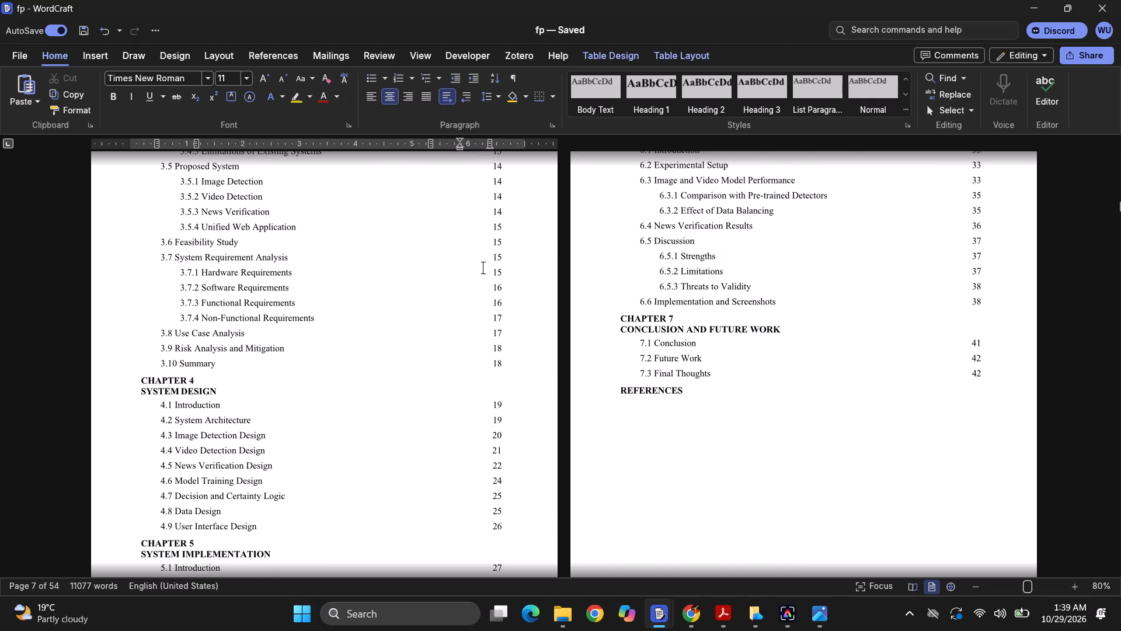
scroll(483, 268, down, 1)
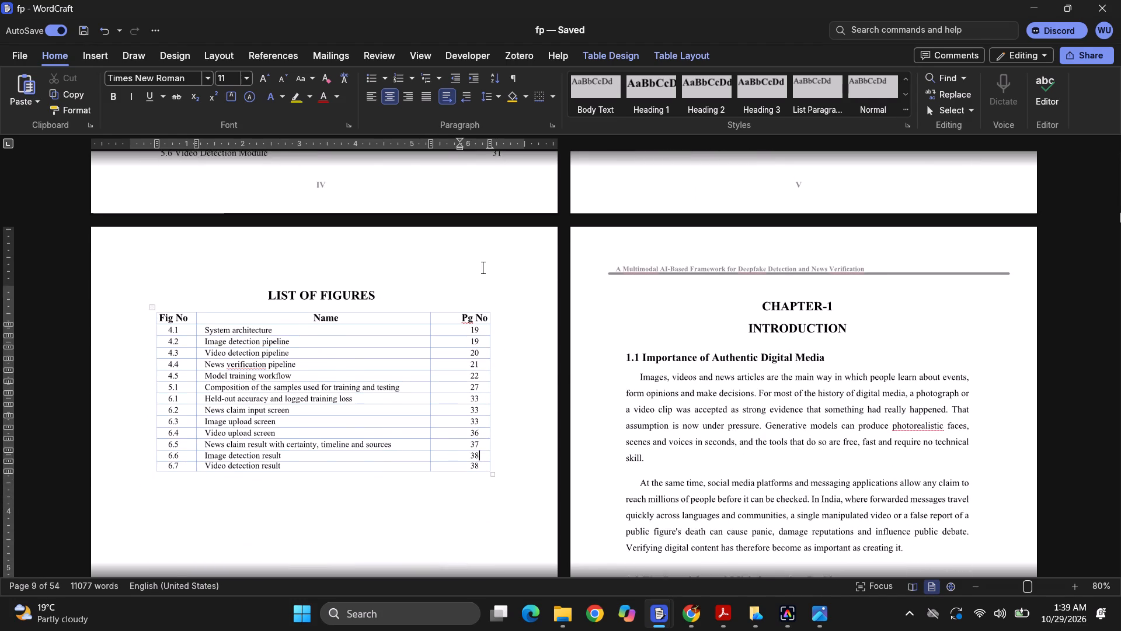
scroll(483, 268, up, 1)
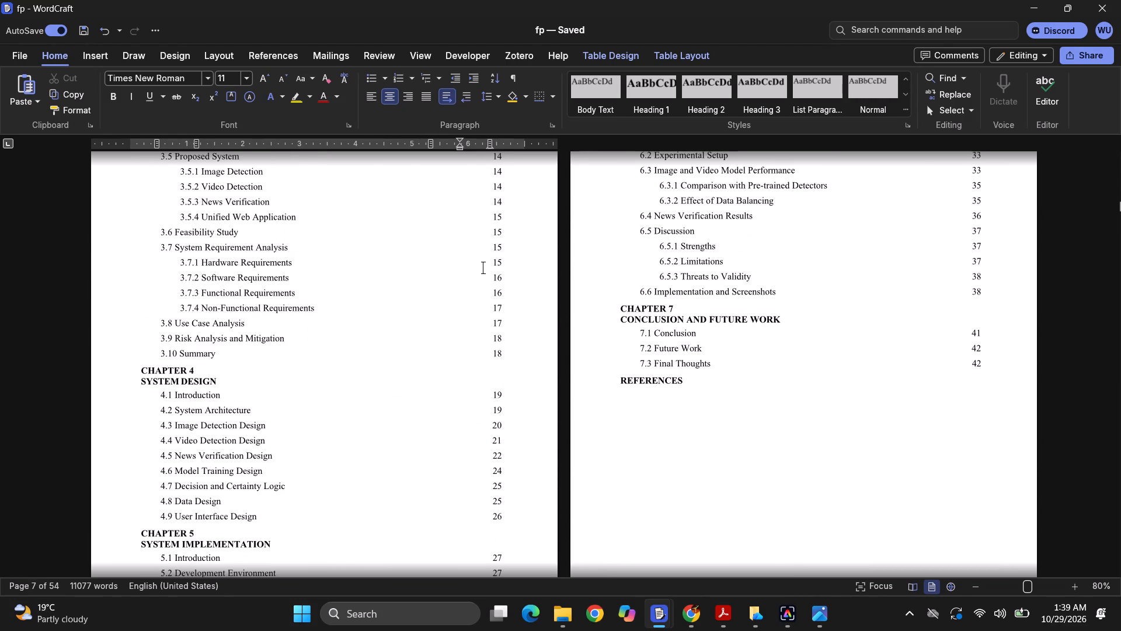
scroll(483, 268, up, 1)
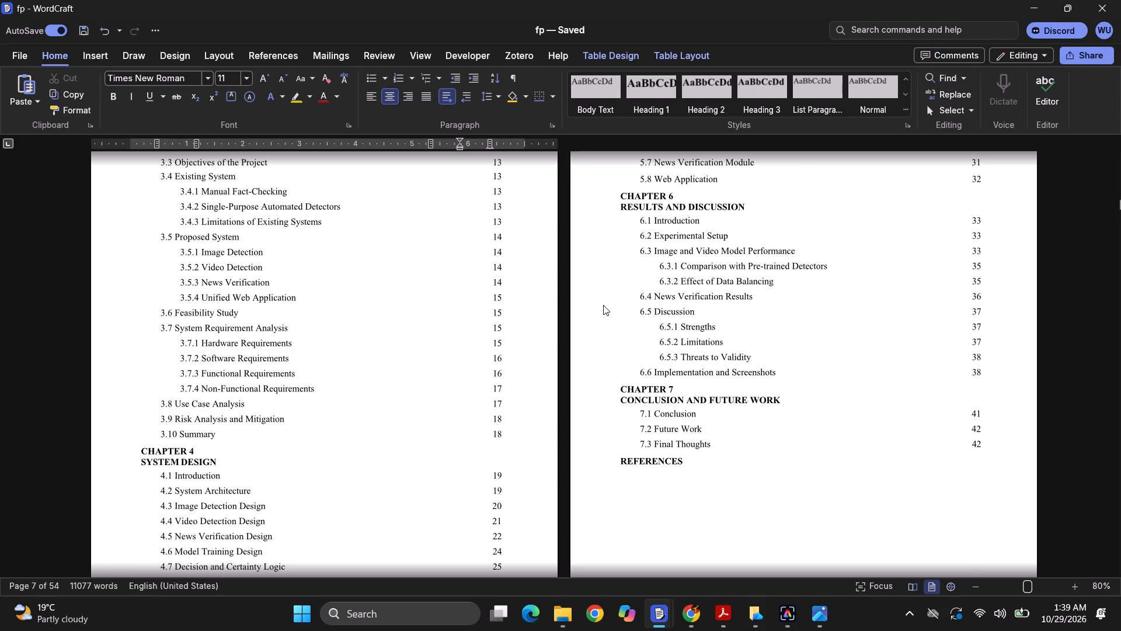
scroll(603, 305, down, 3)
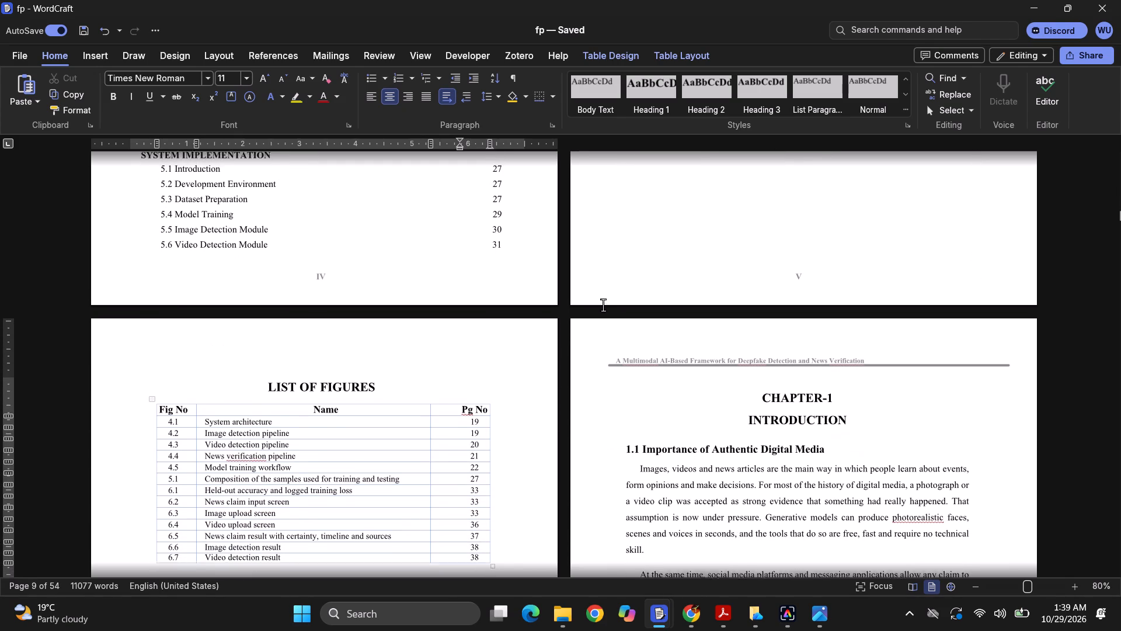
scroll(603, 305, down, 2)
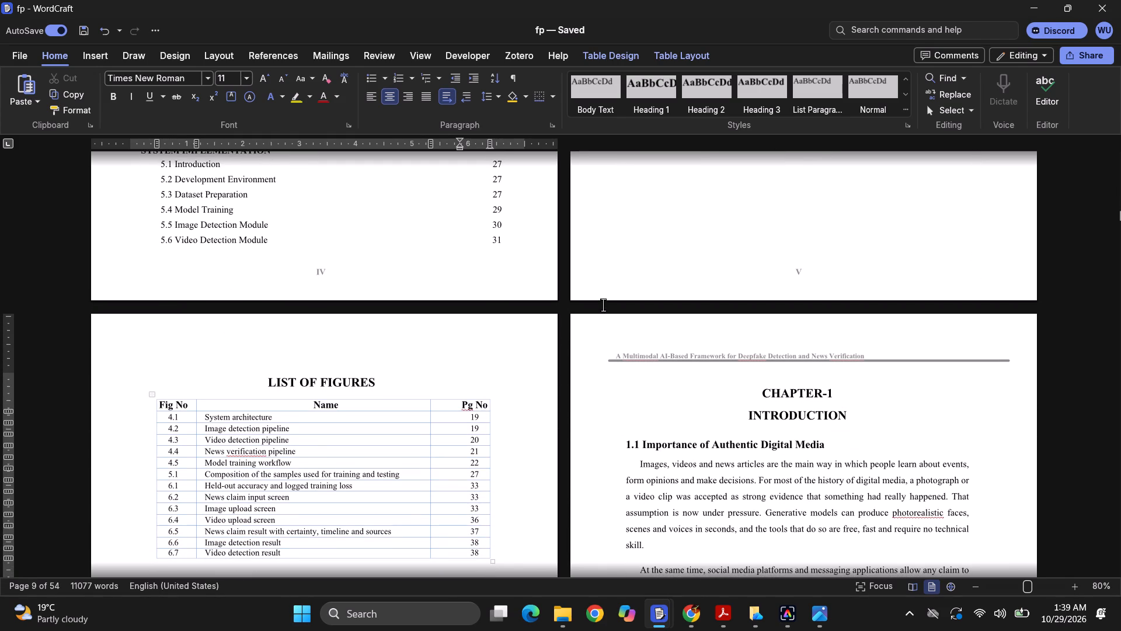
scroll(603, 305, down, 4)
Set the page numbers of figures 6.6 Image detection result and 6.7 Video detection result in the List of Figures to 40.
key(BackSpace)
key(BackSpace)
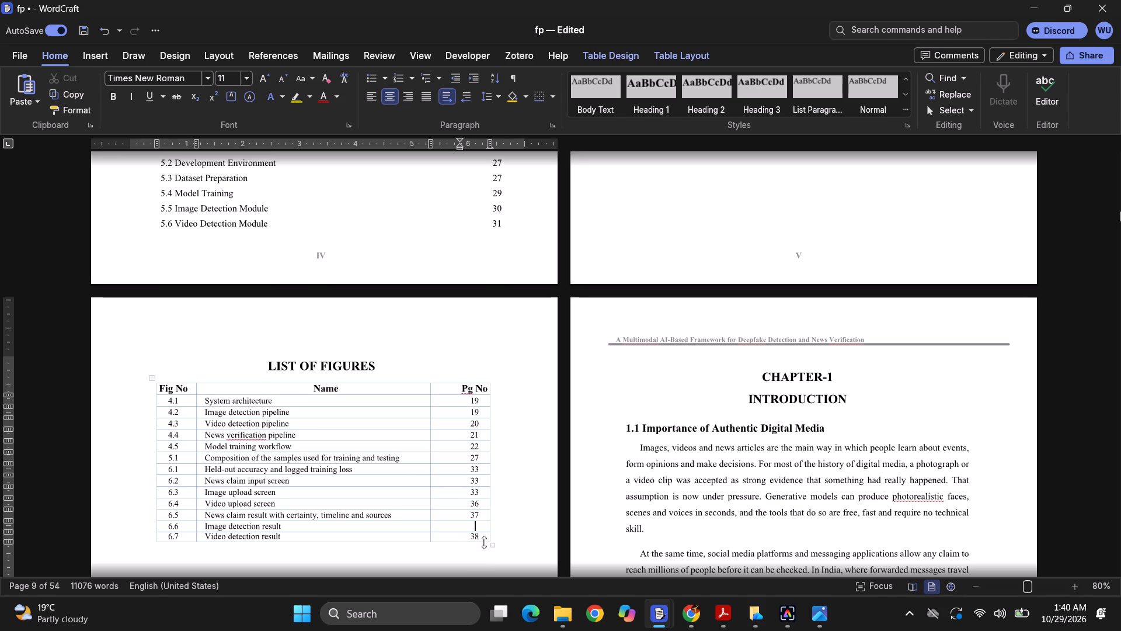
text(40)
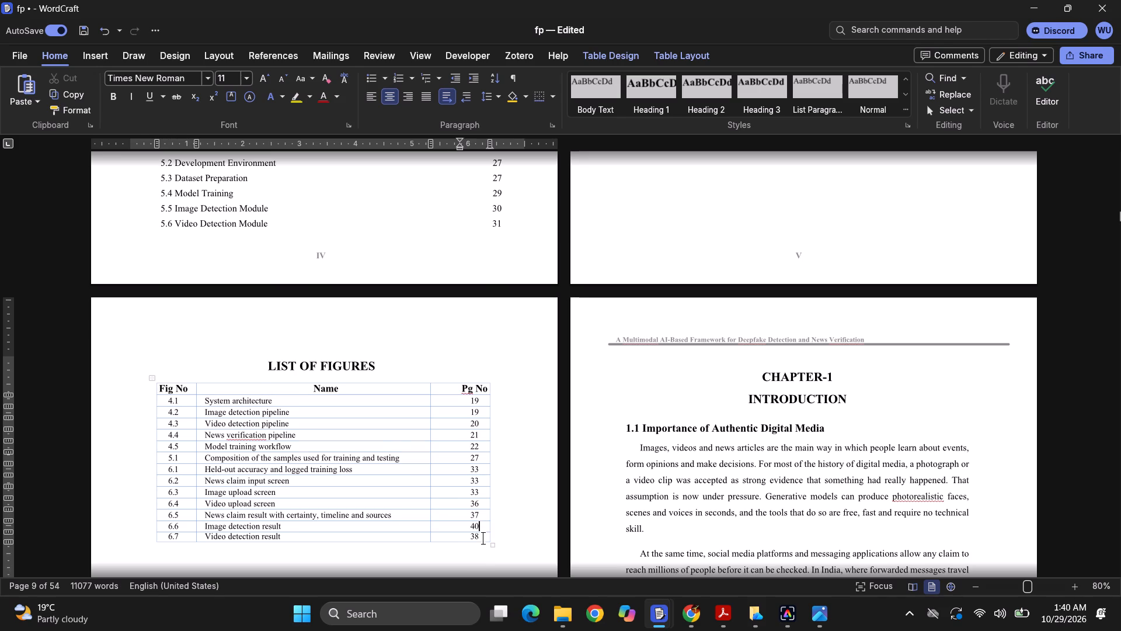
click(483, 538)
click(482, 531)
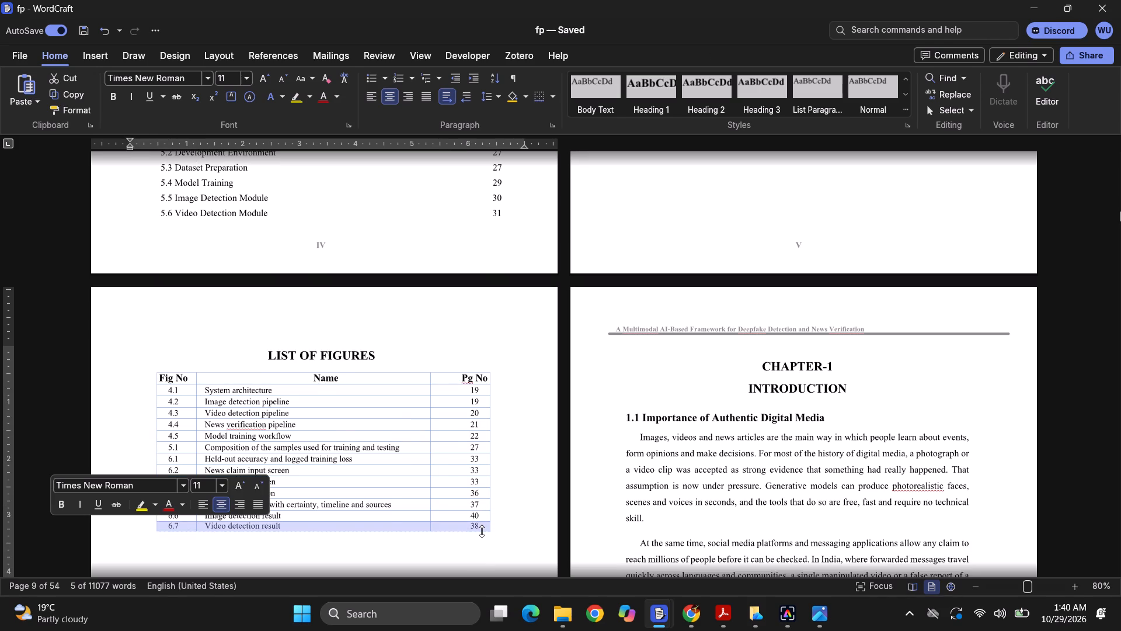
click(461, 526)
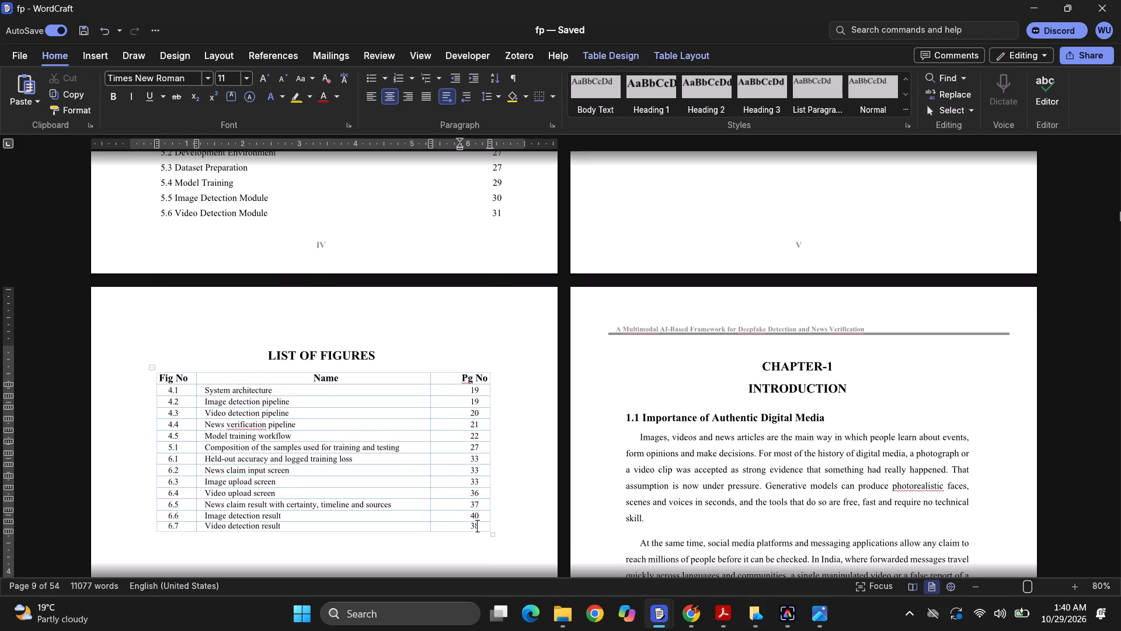
click(480, 526)
key(BackSpace)
key(BackSpace)
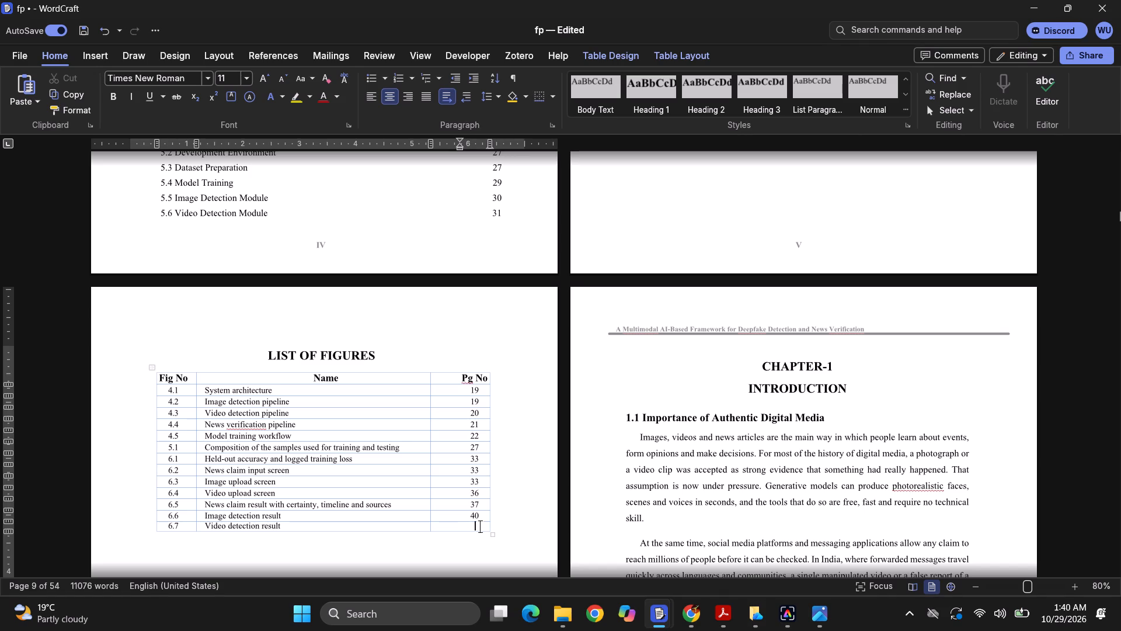
text(40)
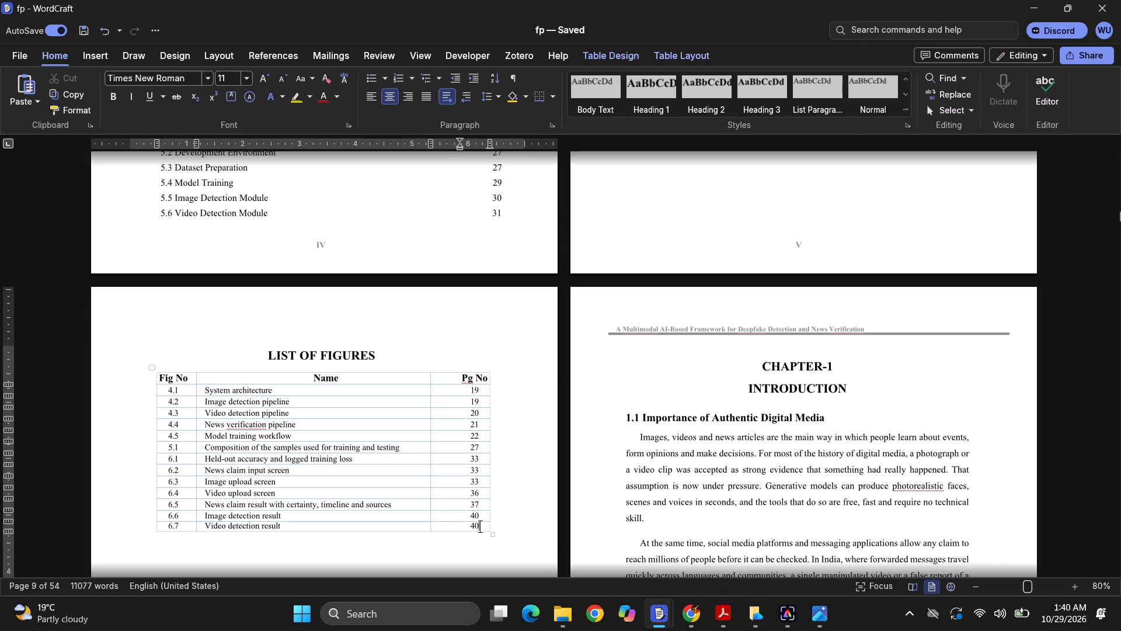
Set the page numbers of figures 6.5, 6.4 and 6.3 in the List of Figures to 39.
click(484, 504)
key(BackSpace)
key(BackSpace)
text(39)
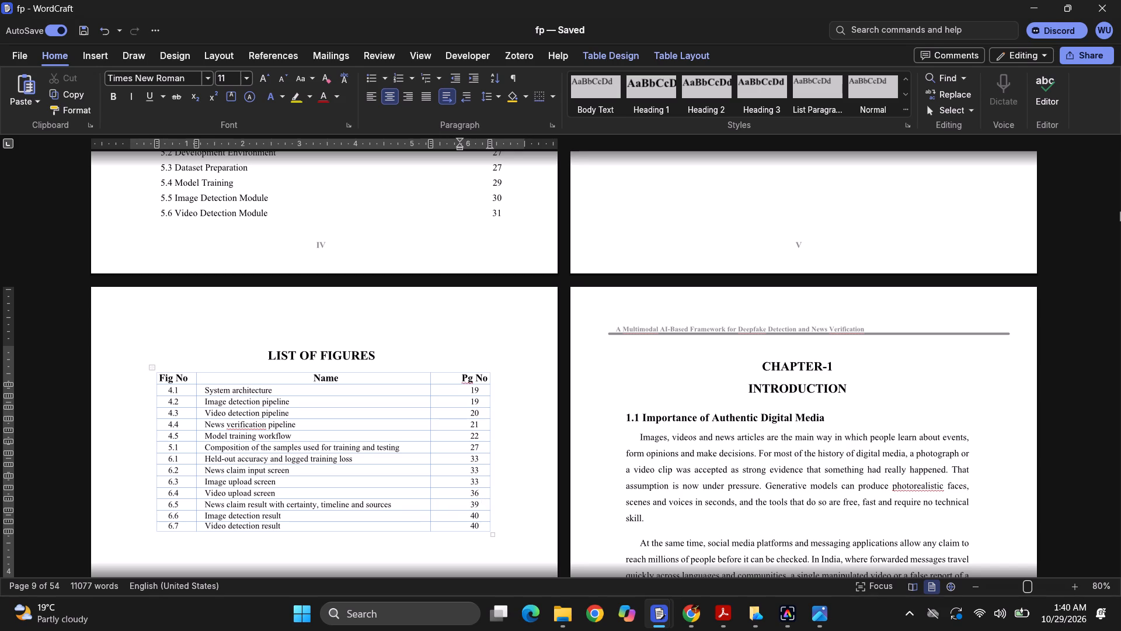
click(483, 493)
key(BackSpace)
key(BackSpace)
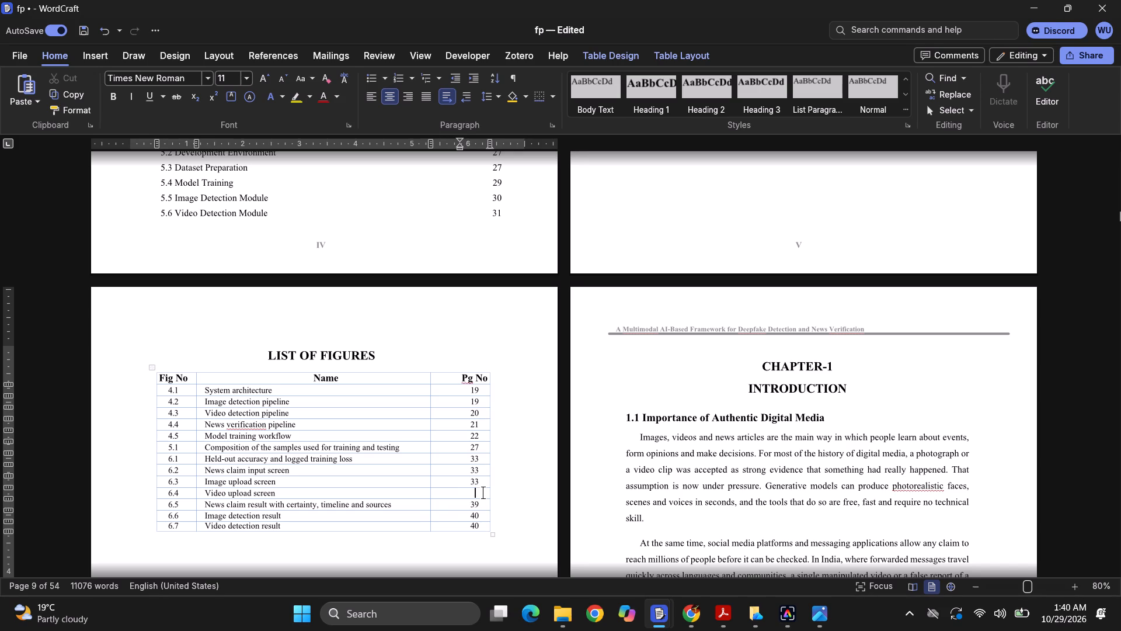
text(39)
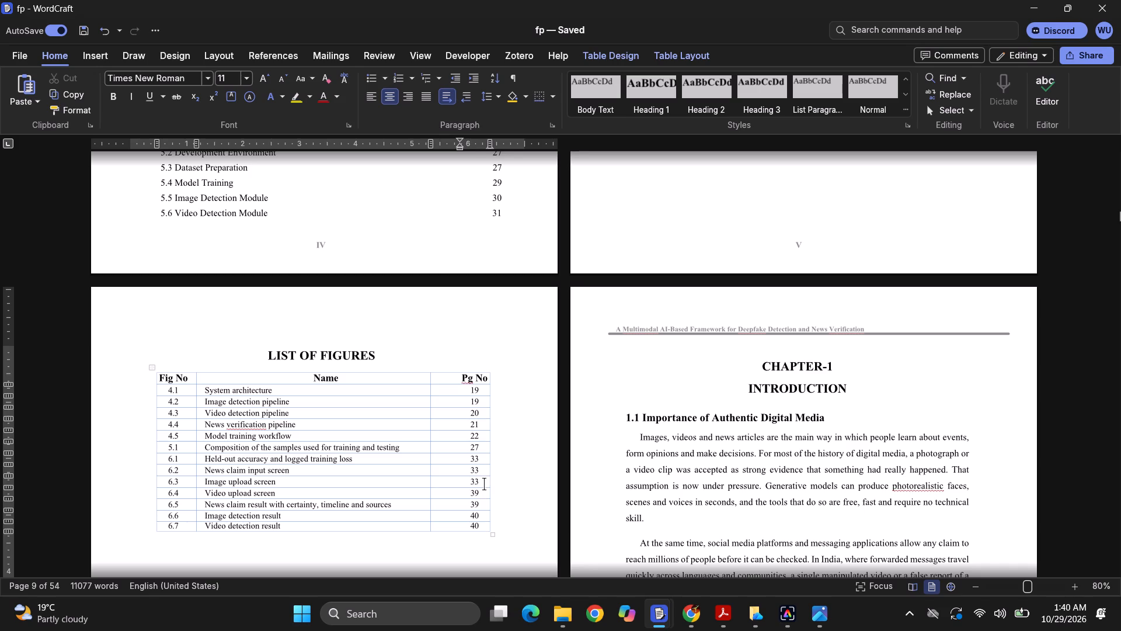
click(484, 484)
key(BackSpace)
key(9)
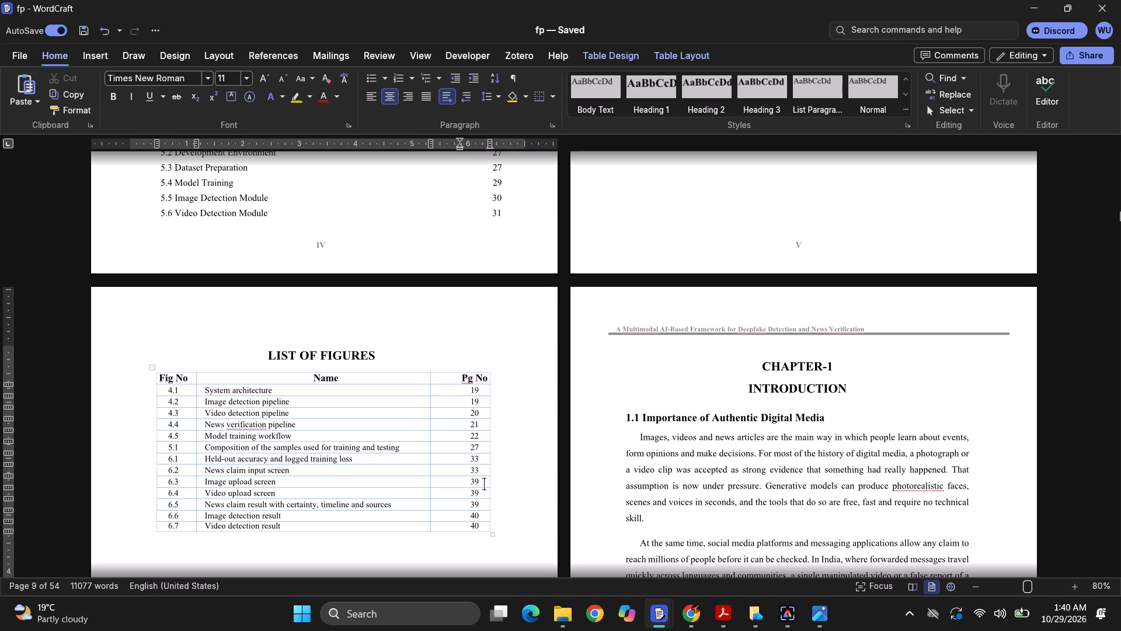
Set the List of Figures page numbers of figure 6.2 News claim input screen to 38 and figure 6.1 Held-out accuracy to 35.
click(484, 471)
key(BackSpace)
key(8)
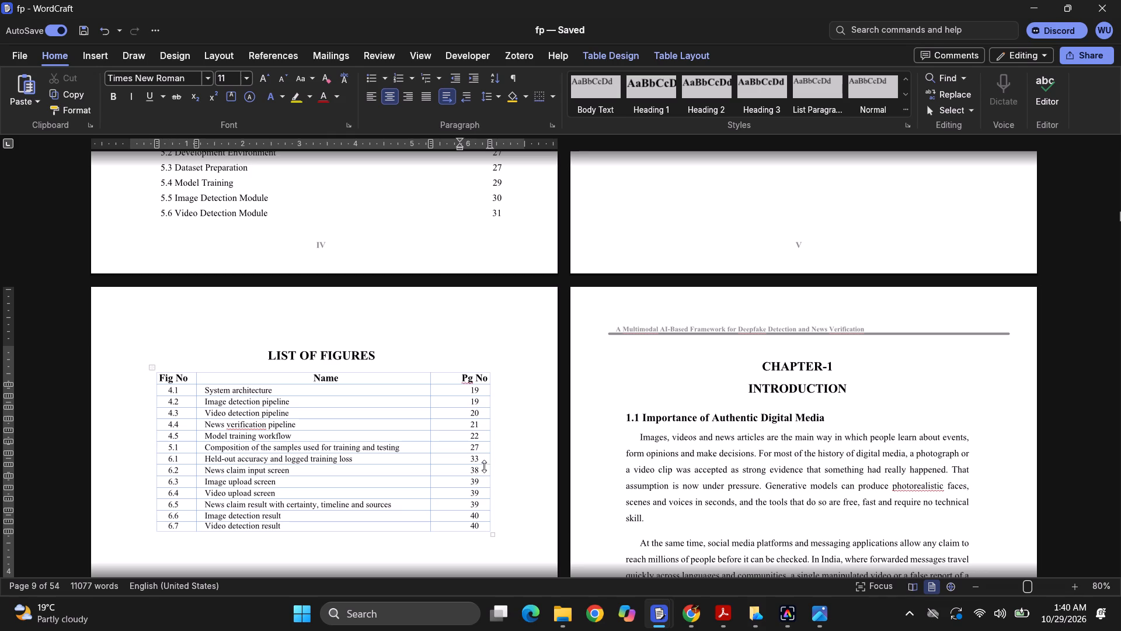
click(485, 458)
key(BackSpace)
key(5)
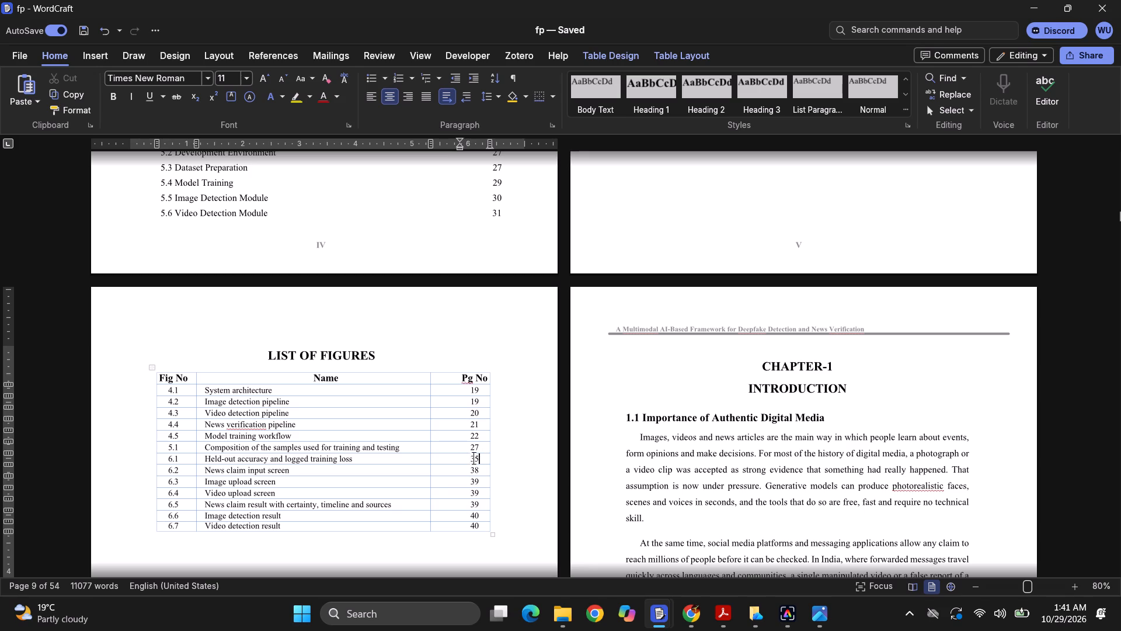
Set the List of Figures page numbers of figure 5.1 Composition of the samples to 28 and figure 4.5 Model training workflow to 24.
click(484, 447)
key(BackSpace)
key(8)
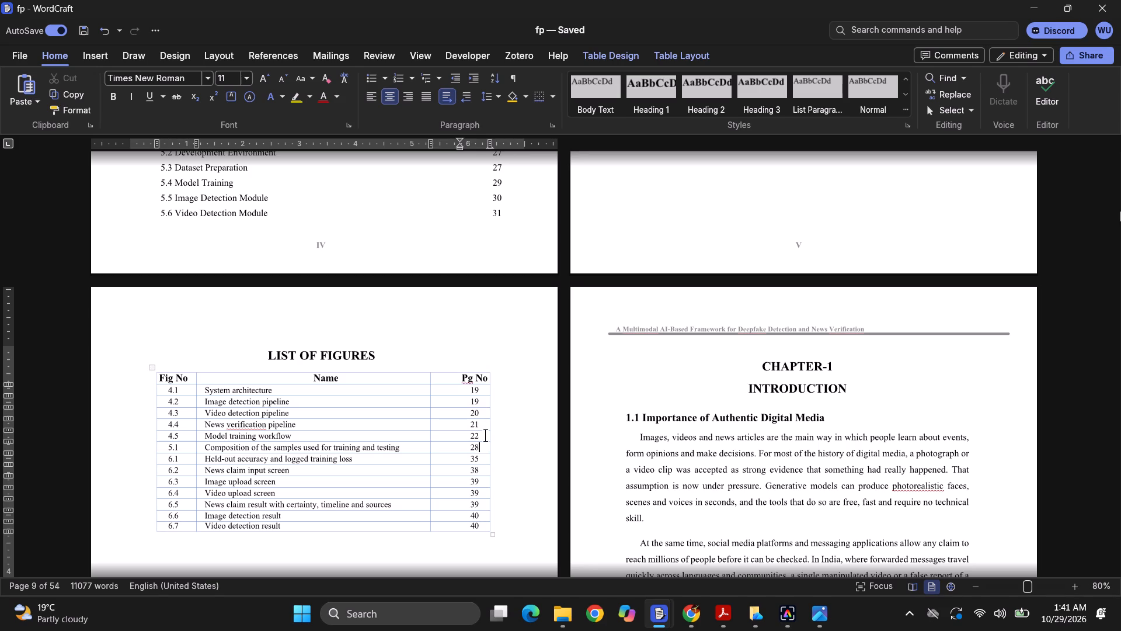
click(485, 435)
key(BackSpace)
key(4)
Set the List of Figures page numbers of figure 4.4 News verification pipeline to 23 and figure 4.3 Video detection pipeline to 22.
click(485, 421)
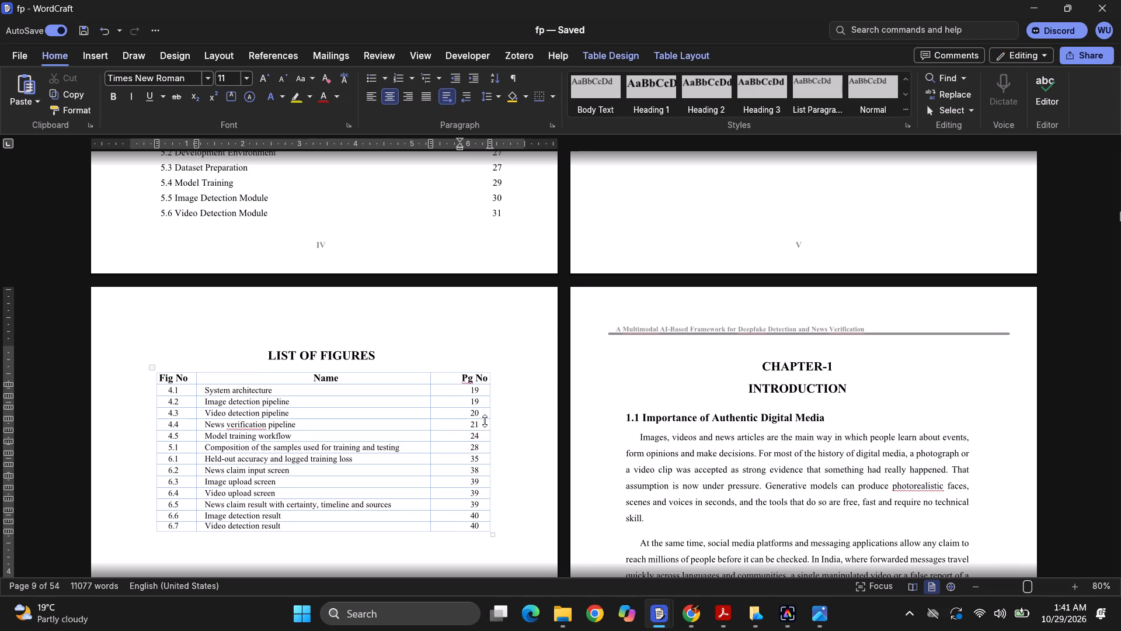
click(484, 424)
key(BackSpace)
key(3)
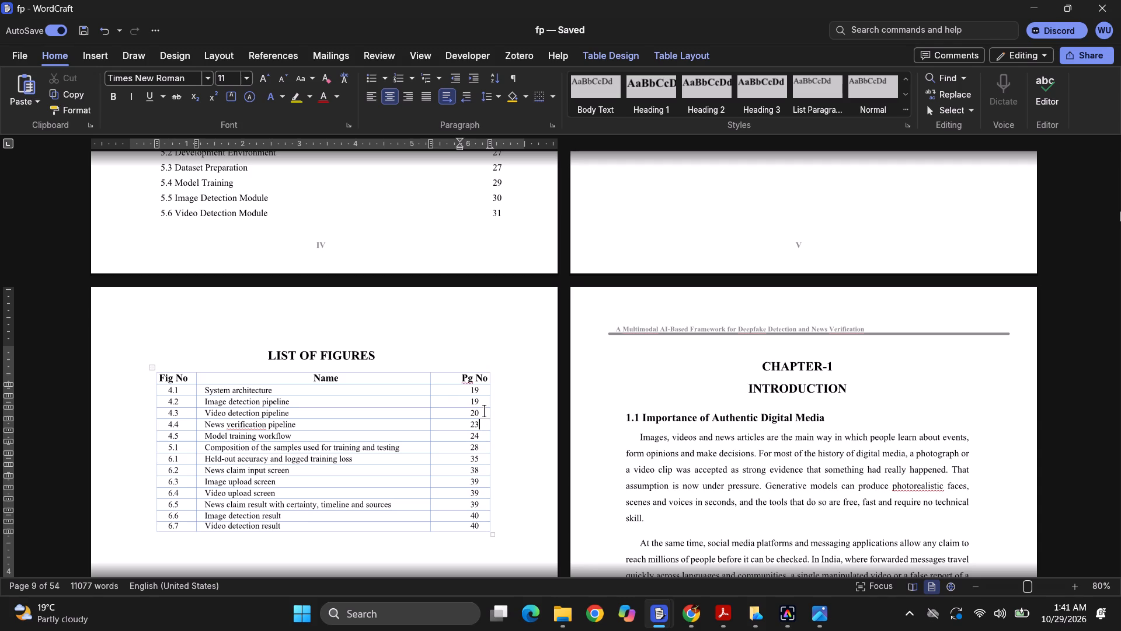
click(485, 411)
key(BackSpace)
key(2)
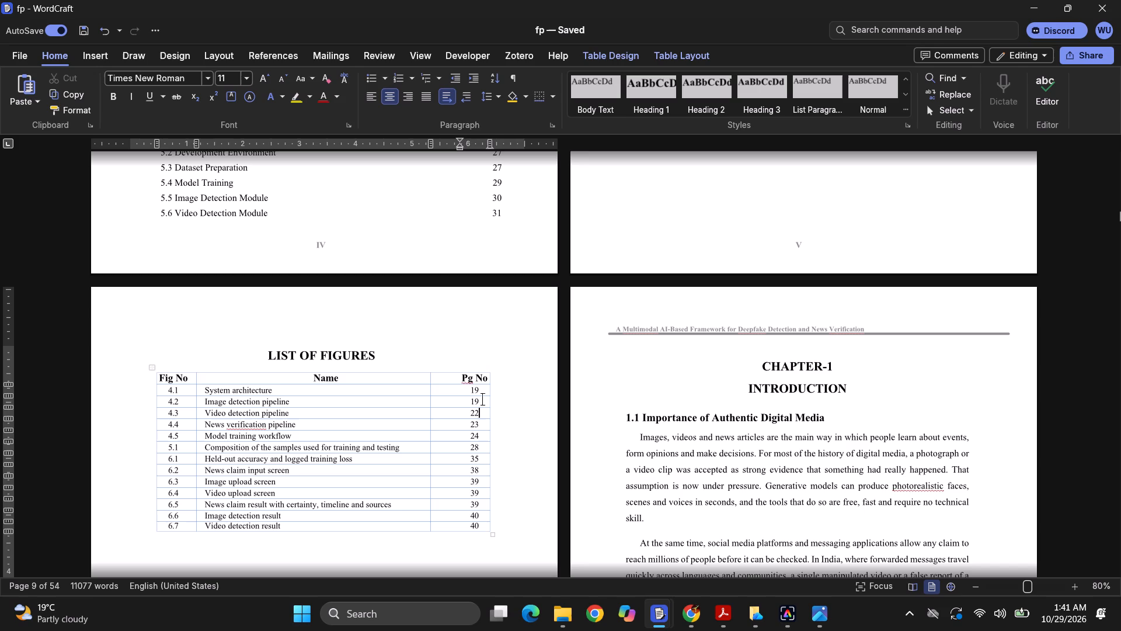
Set the page numbers of figures 4.2 Image detection pipeline and 4.1 System architecture in the List of Figures to 20.
click(482, 400)
key(BackSpace)
key(BackSpace)
text(20)
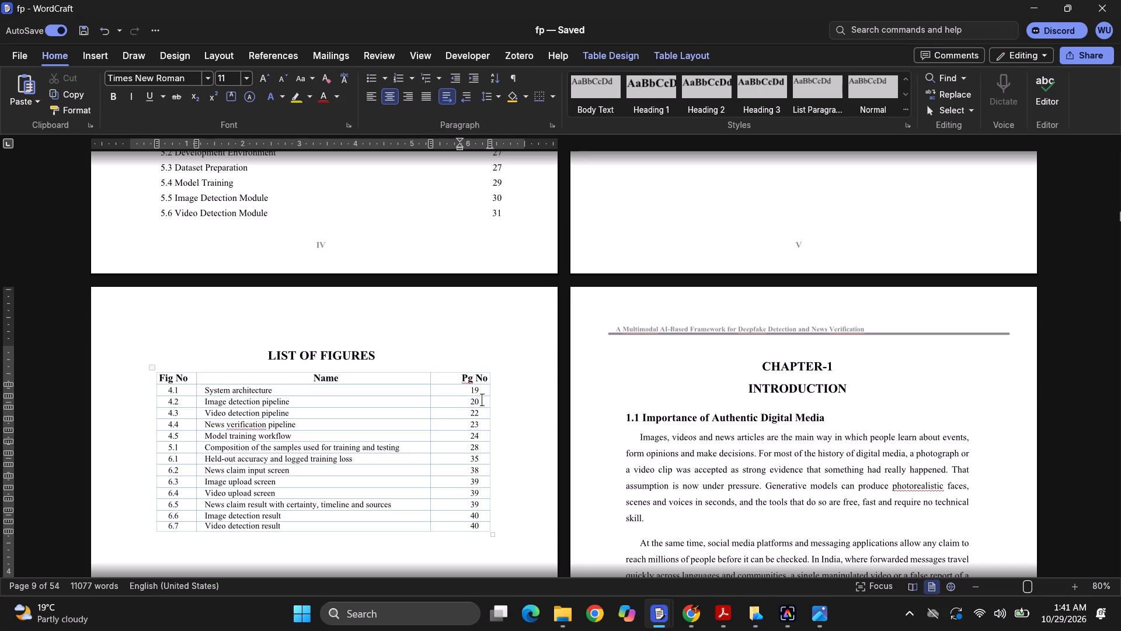
click(480, 391)
key(BackSpace)
key(BackSpace)
text(20)
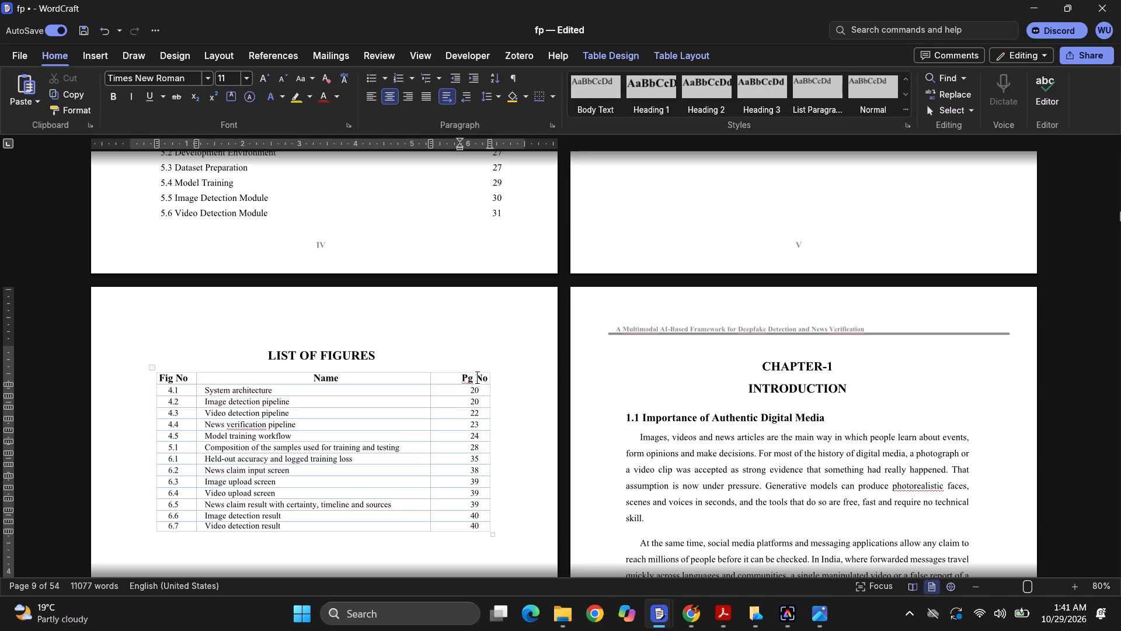
Save the report with the corrected List of Figures.
scroll(518, 349, down, 2)
key(ctrl+s)
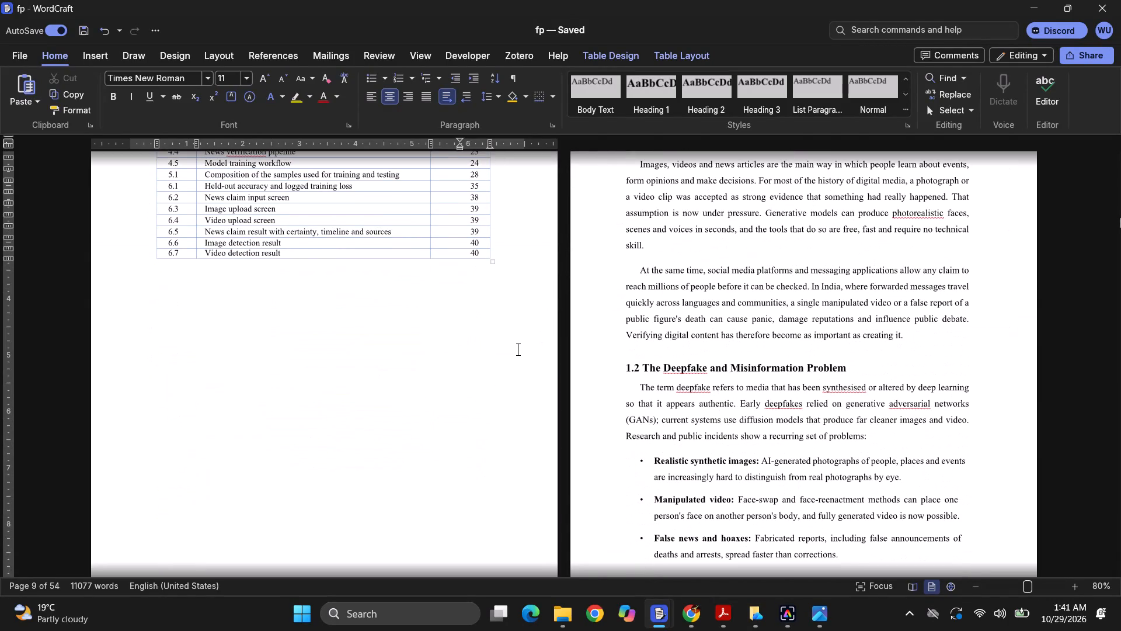
Open the print preview of the whole report and go back to its cover page.
scroll(518, 349, down, 1)
ctrl+scroll(518, 349, down, 2)
scroll(518, 349, down, 1)
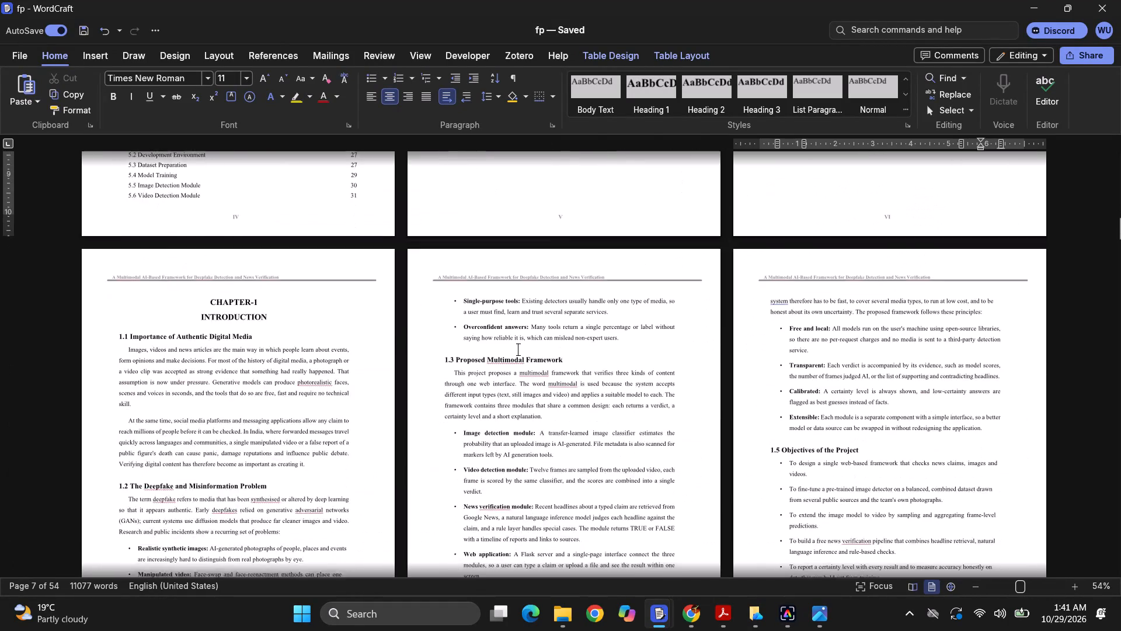
scroll(518, 349, down, 3)
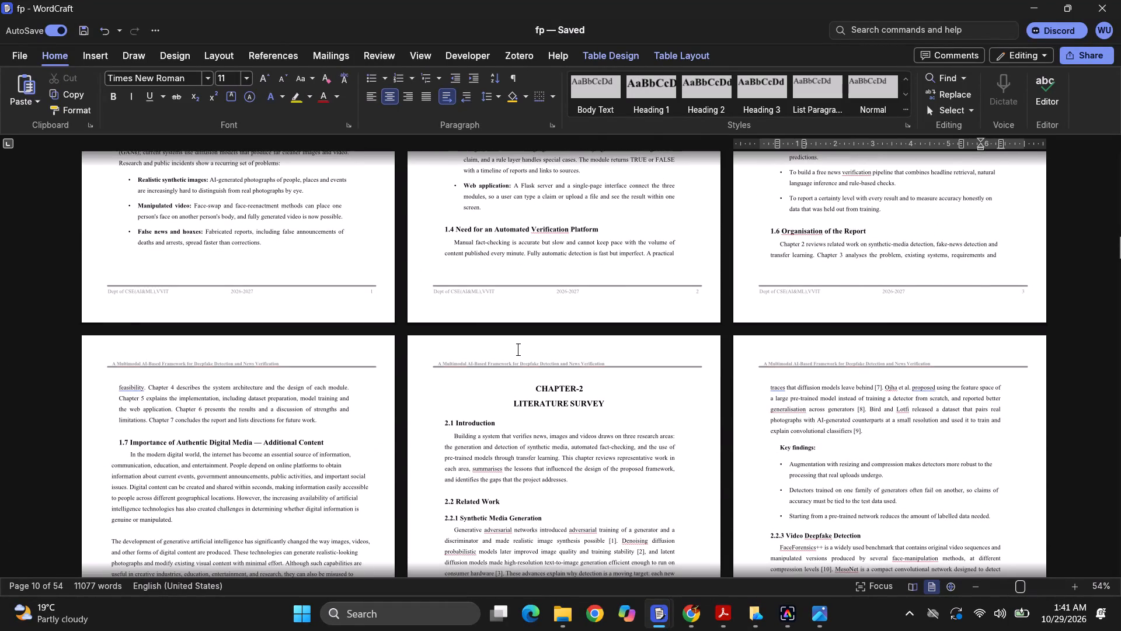
ctrl+scroll(518, 349, down, 1)
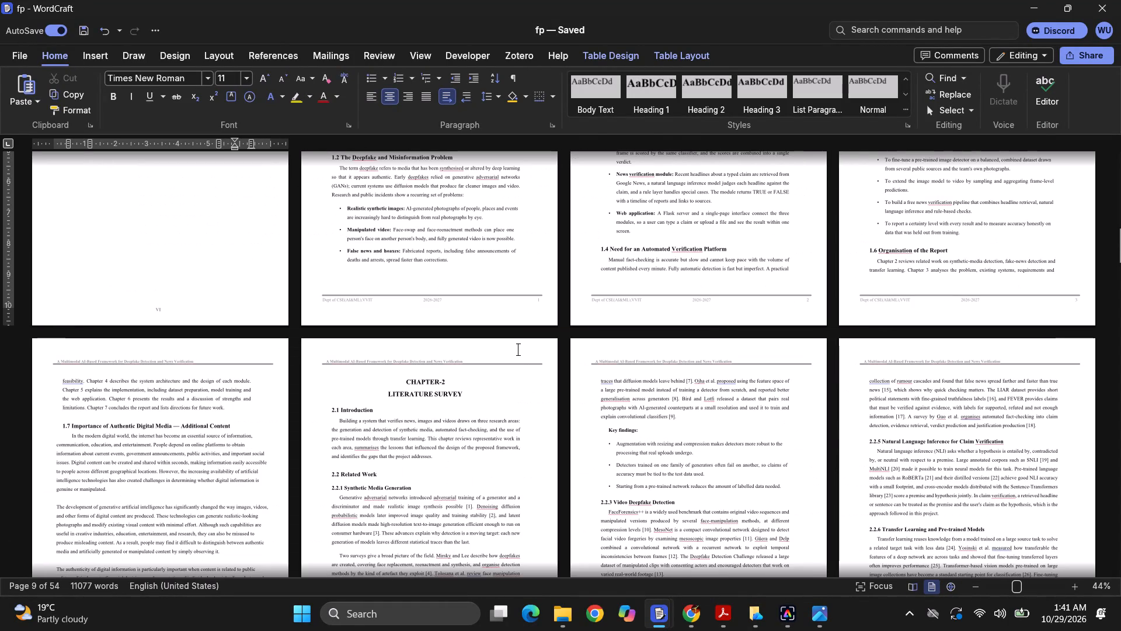
key(ctrl+p)
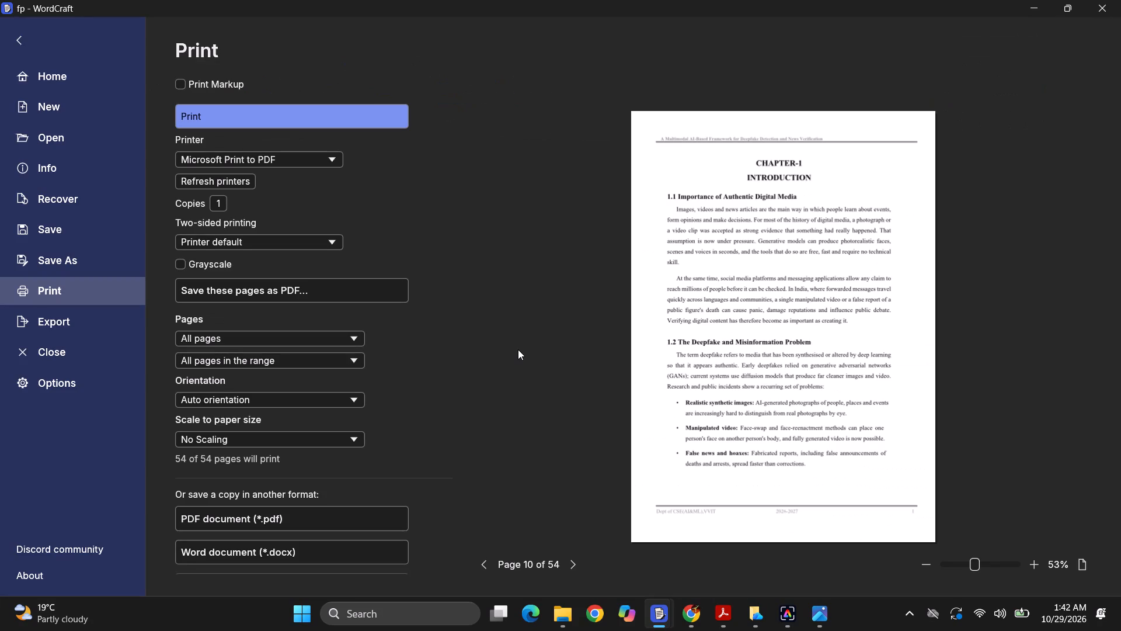
key(Right)
key(Right)
triple_click(483, 571)
triple_click(483, 571)
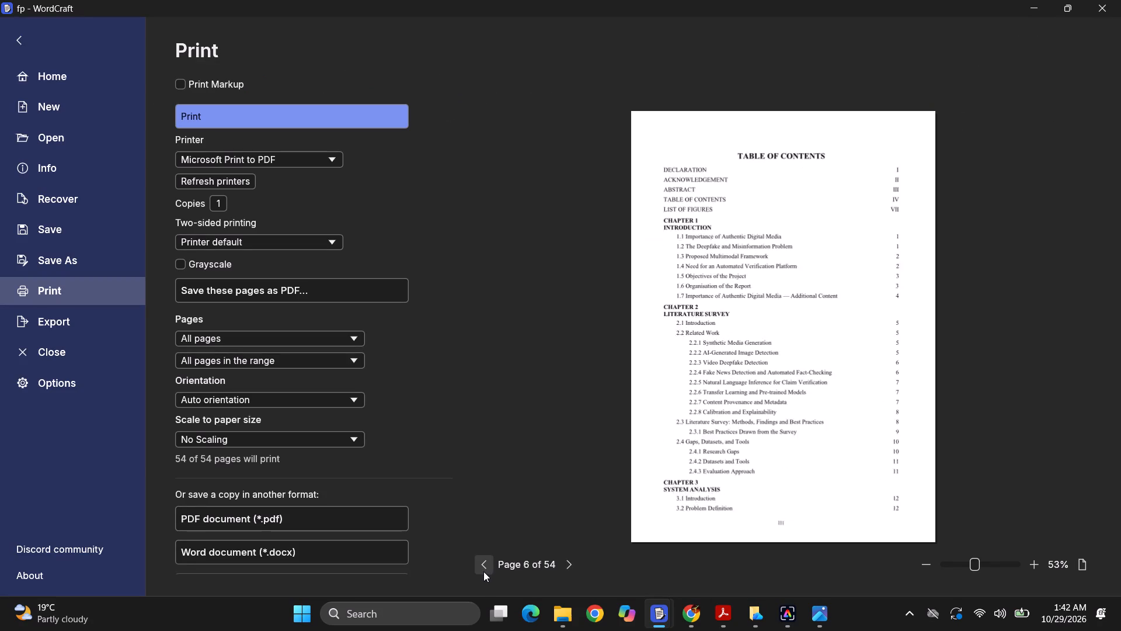
triple_click(483, 571)
double_click(483, 571)
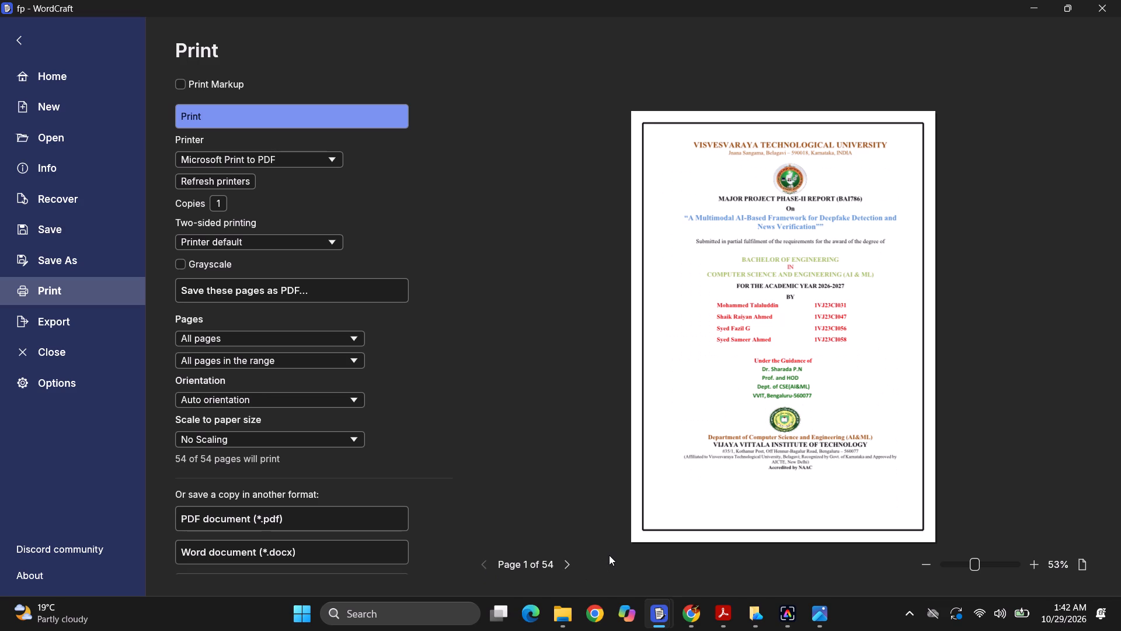
Check the front matter in the print preview, from the cover page through the certificate and Table of Contents to the List of Figures.
key(Right)
click(563, 567)
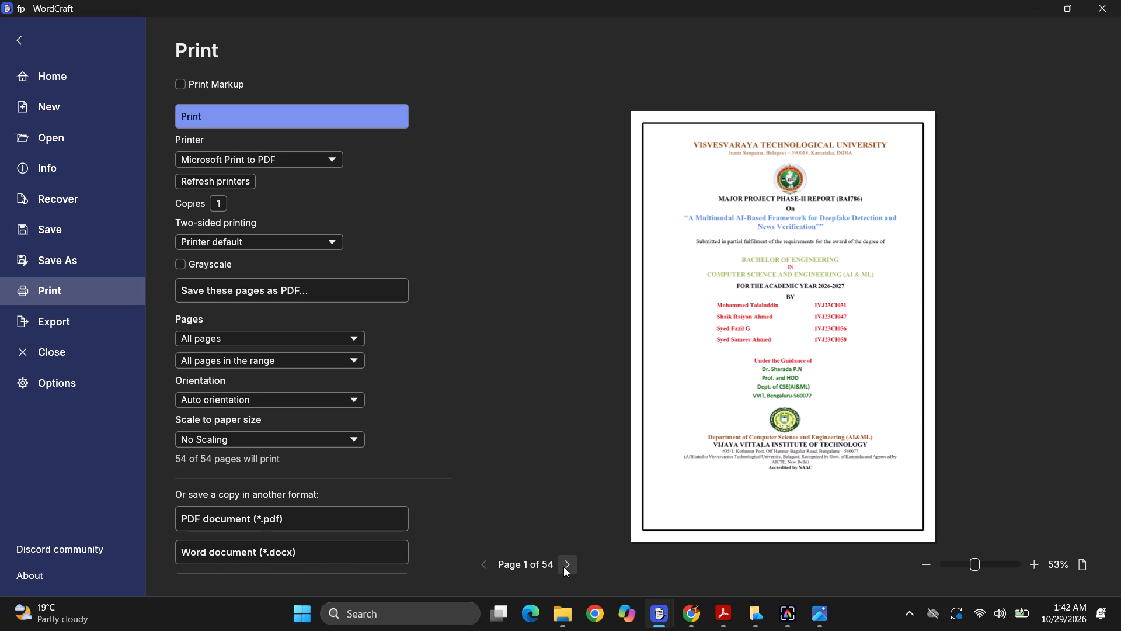
click(563, 567)
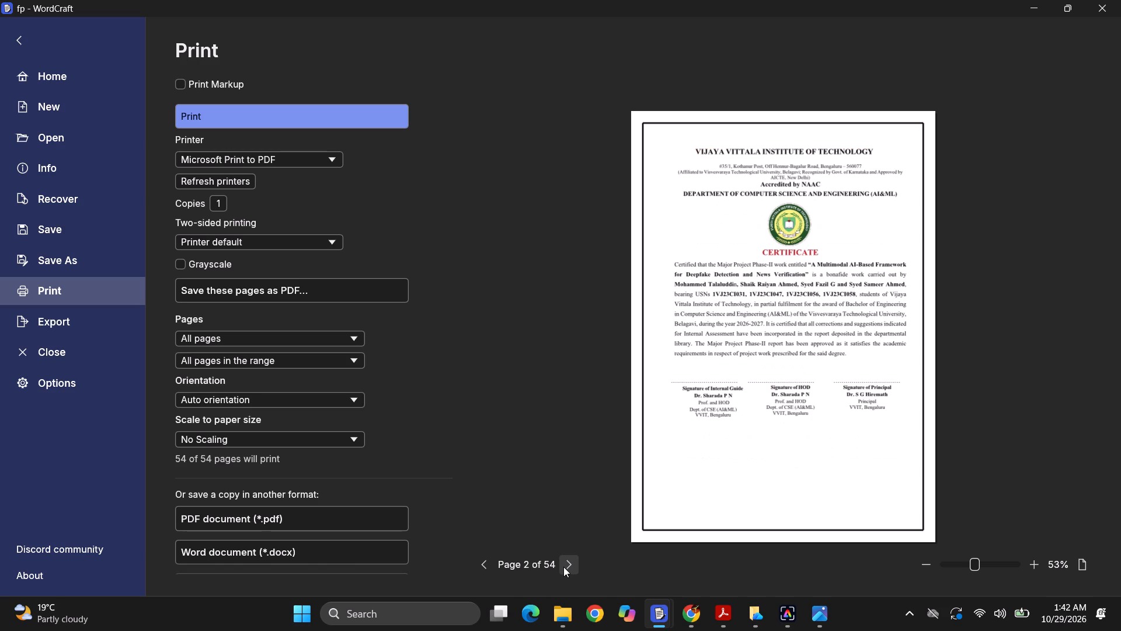
click(563, 567)
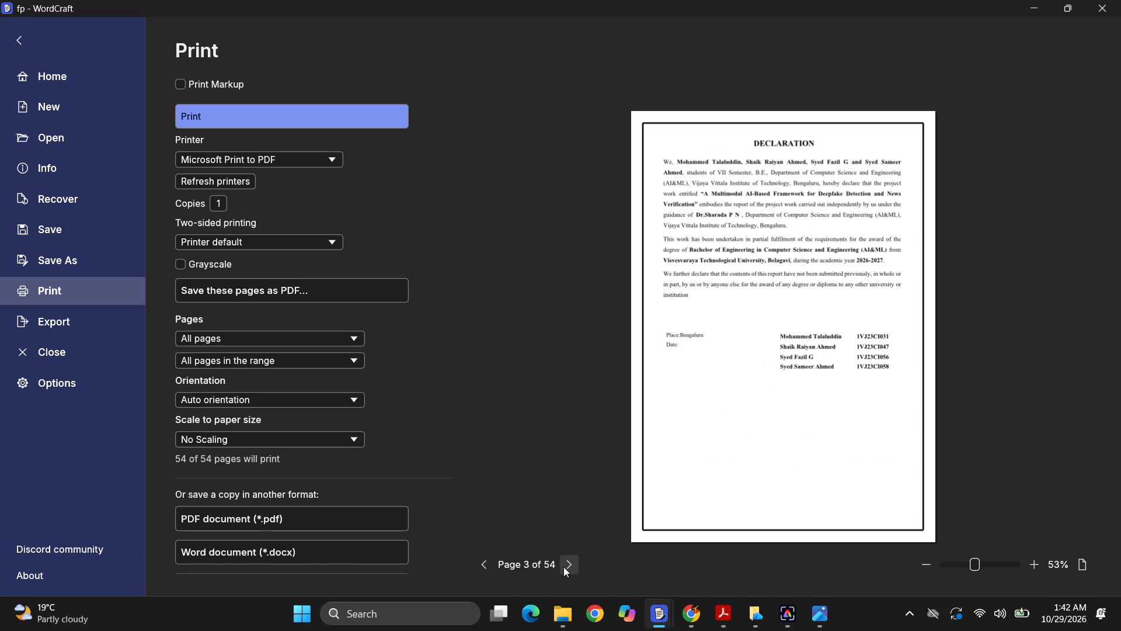
click(563, 567)
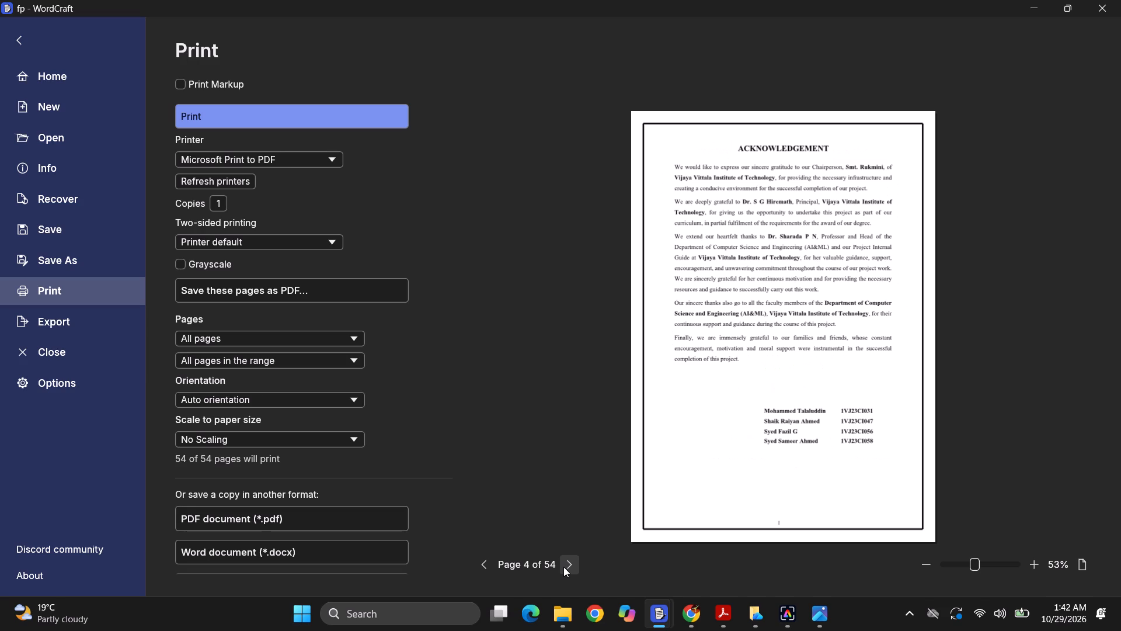
click(563, 567)
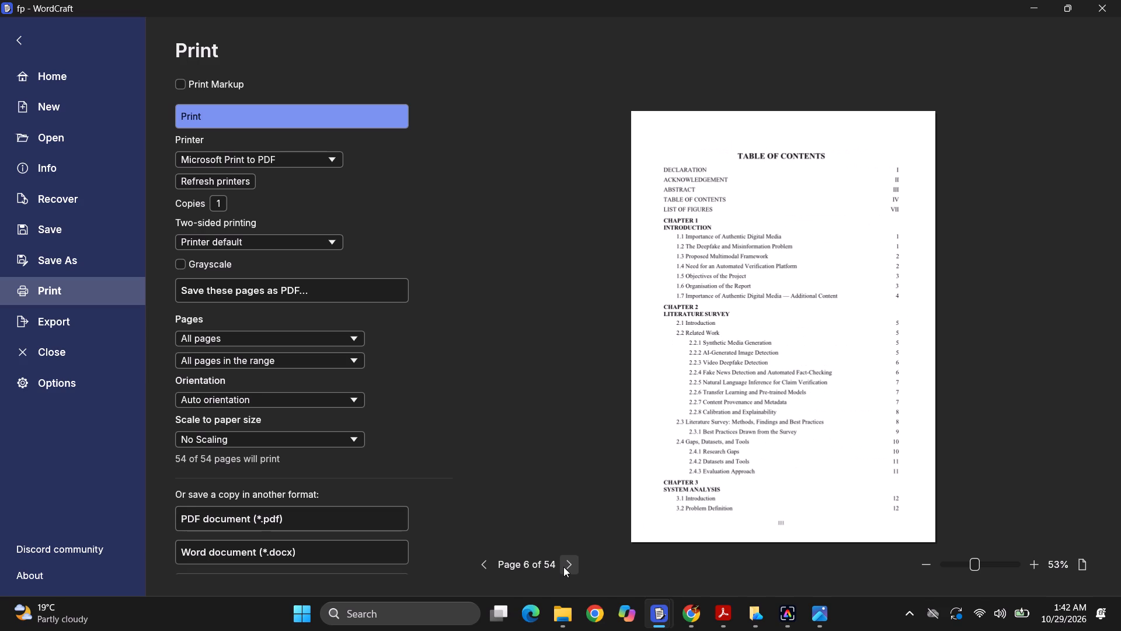
click(563, 567)
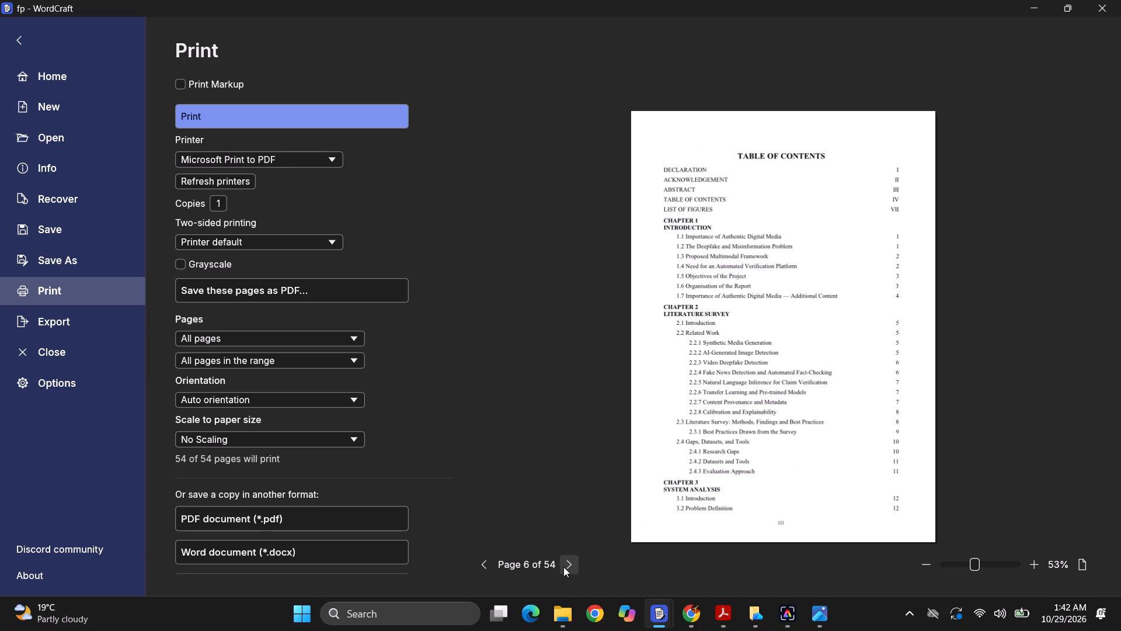
click(563, 567)
click(563, 567)
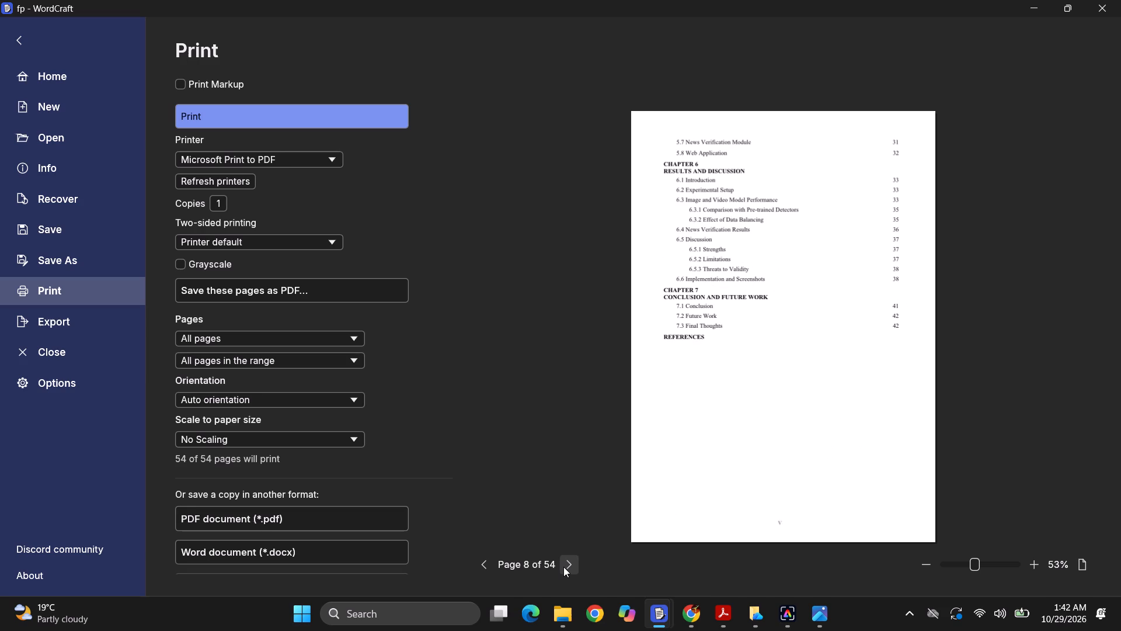
click(563, 567)
Check the layout of Chapters 1 to 3, Introduction through System Analysis, page by page in the print preview.
click(563, 567)
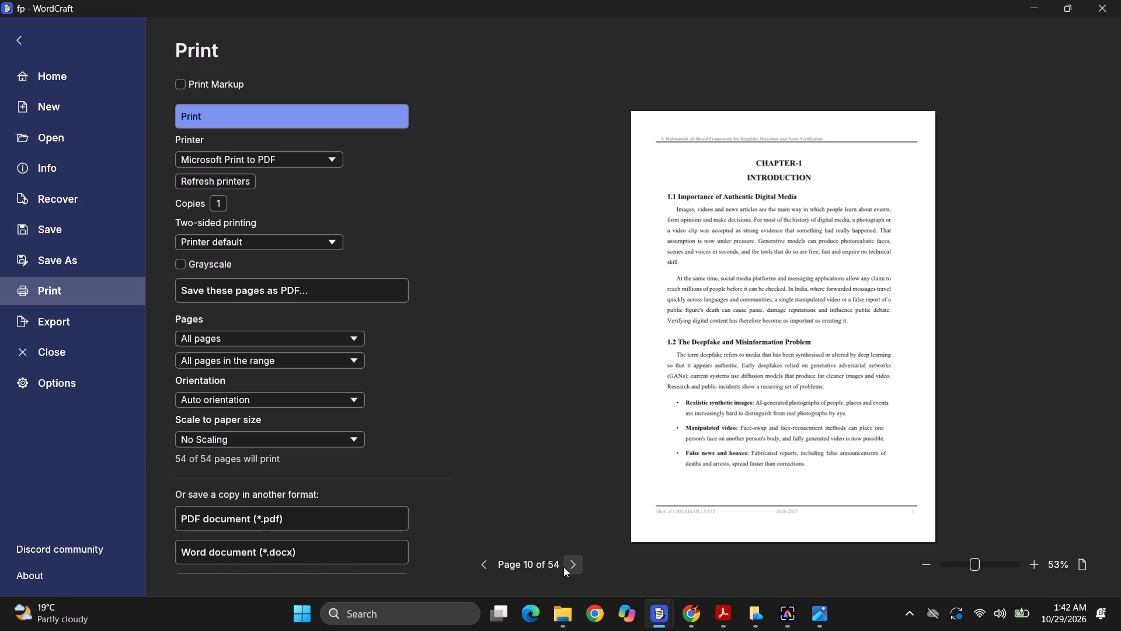
click(563, 567)
click(563, 567)
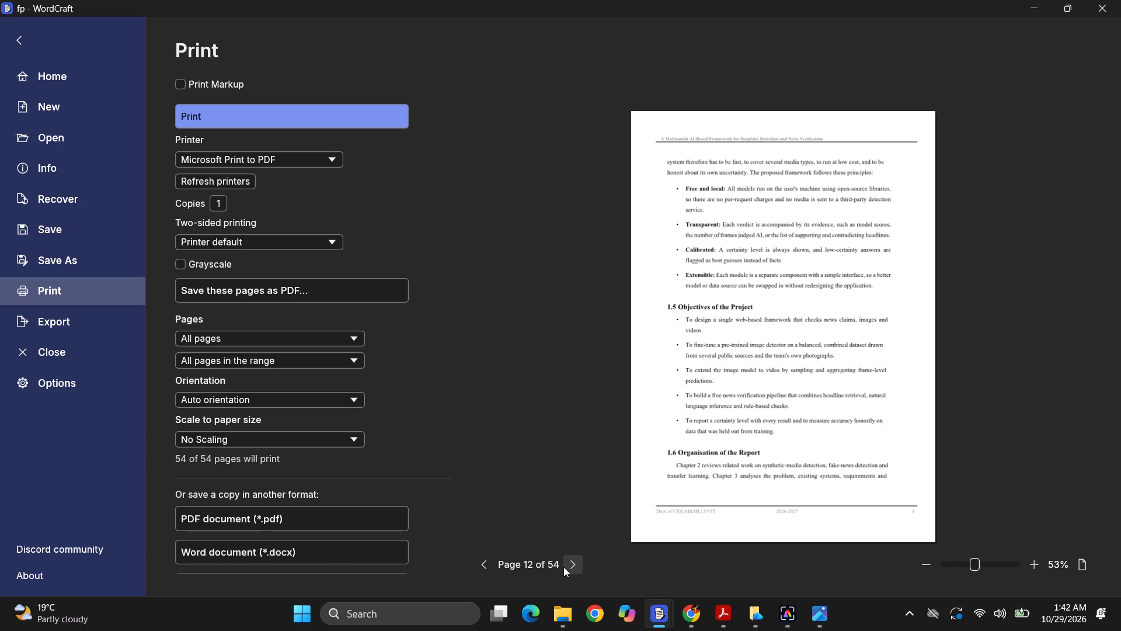
click(563, 567)
click(563, 567)
click(563, 567)
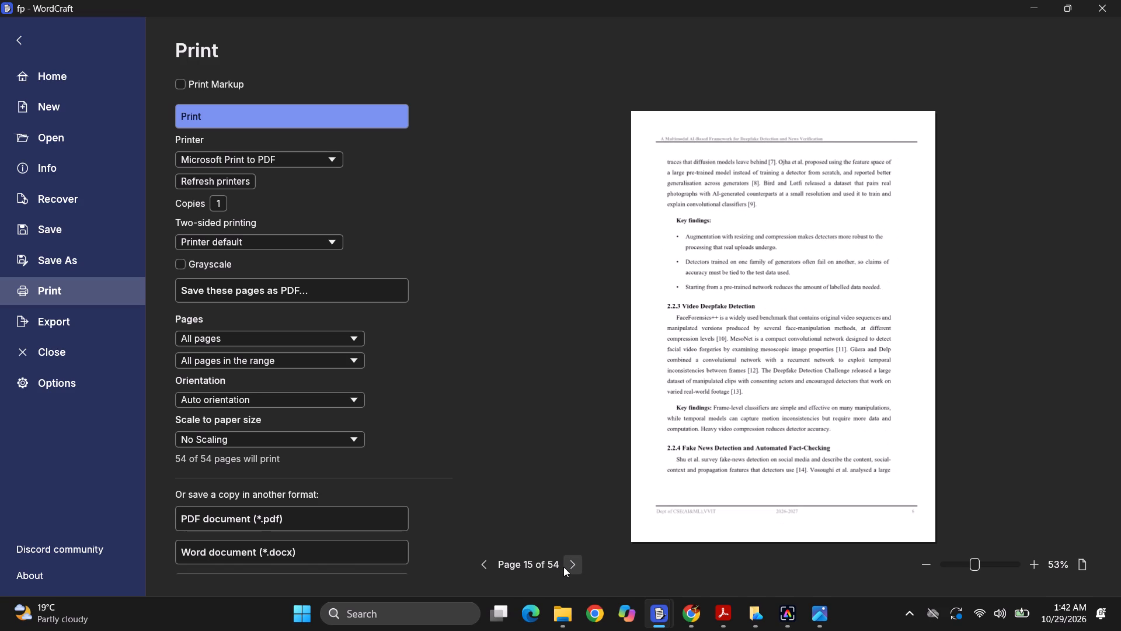
click(563, 567)
click(563, 567)
click(563, 567)
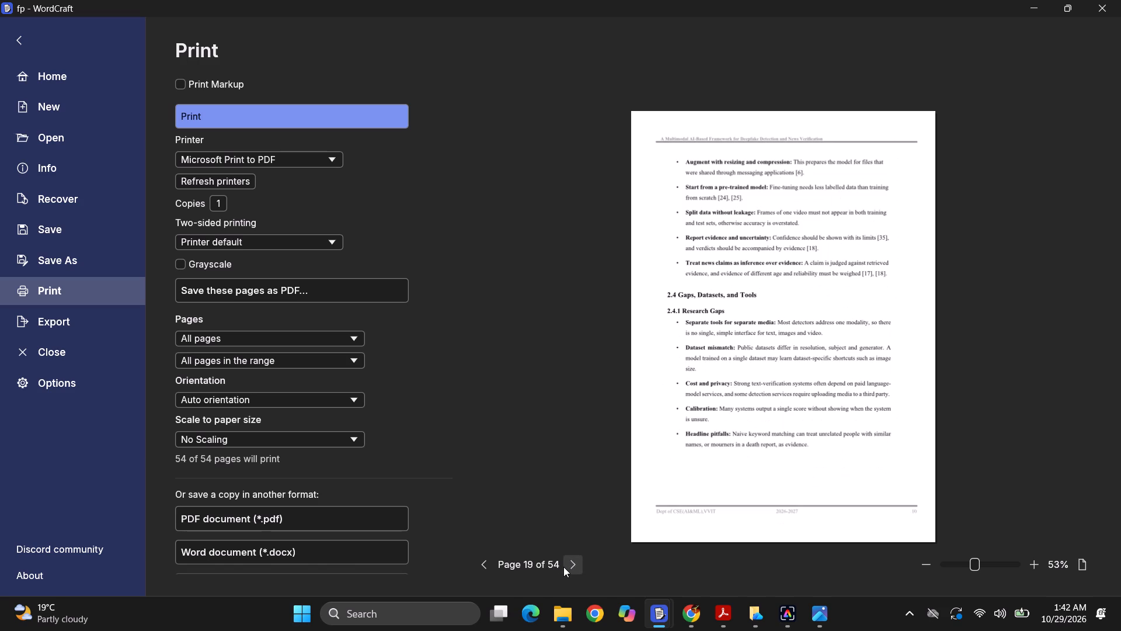
click(563, 567)
click(563, 567)
click(563, 567)
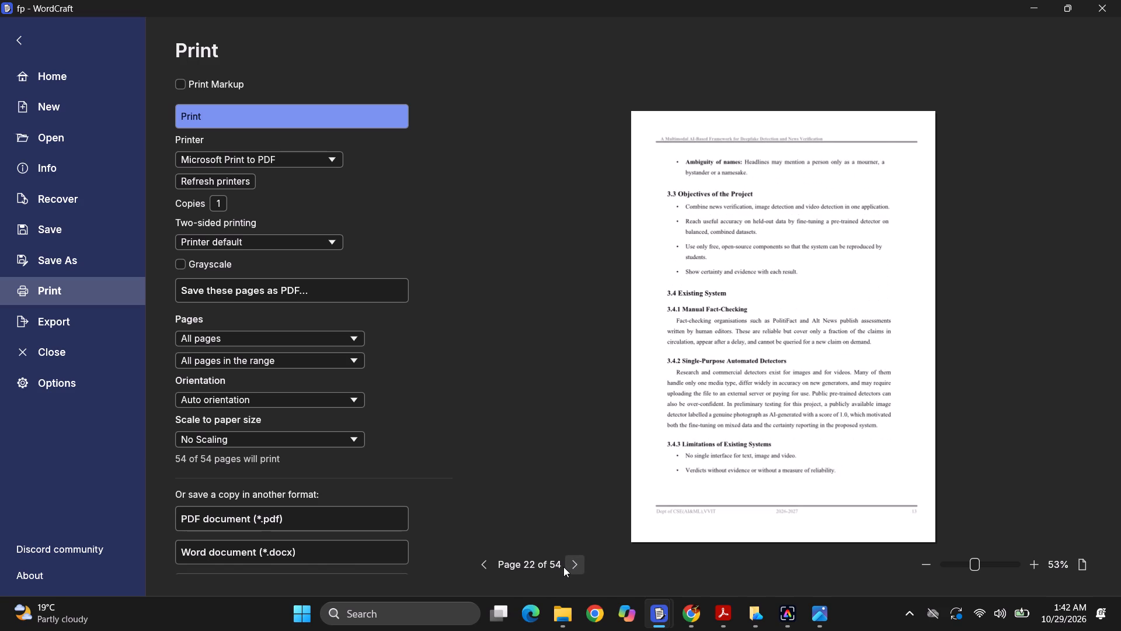
click(563, 567)
click(563, 567)
click(563, 567)
click(563, 567)
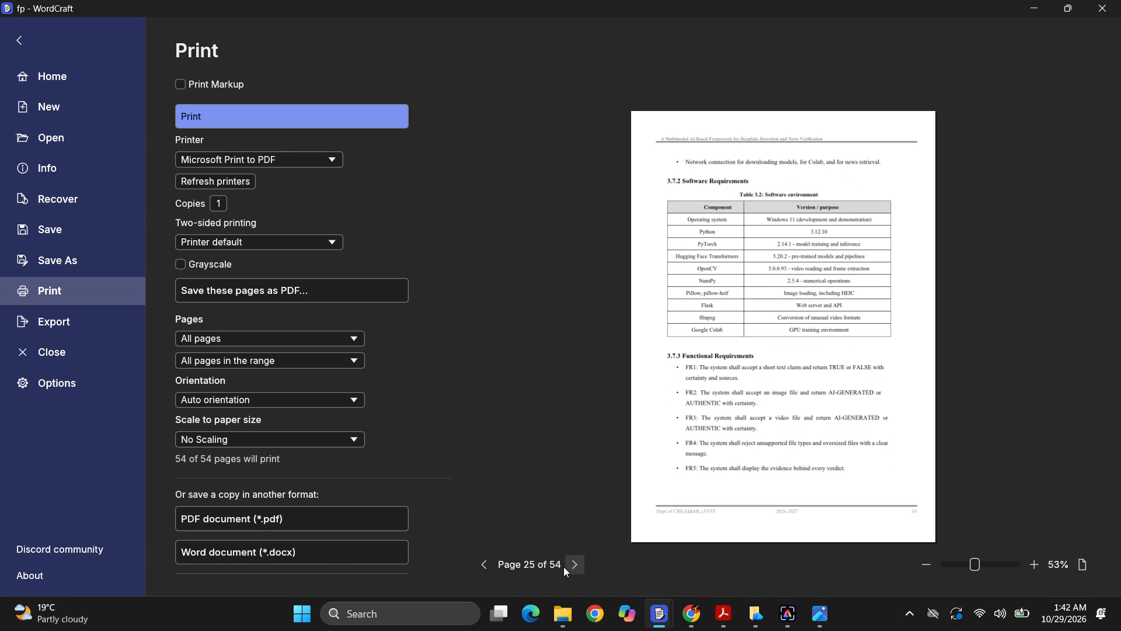
click(563, 567)
click(563, 567)
Check the pages of Chapter 4 System Design and Chapter 5 System Implementation, including figures, tables and code listings, in the print preview.
click(563, 567)
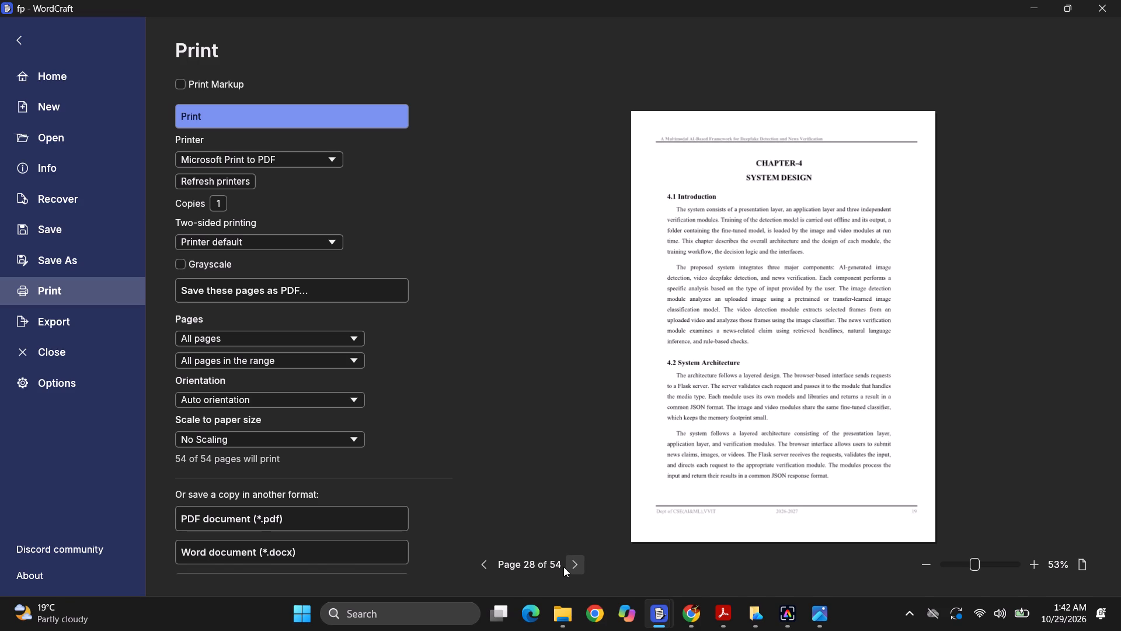
click(563, 567)
click(563, 567)
click(563, 567)
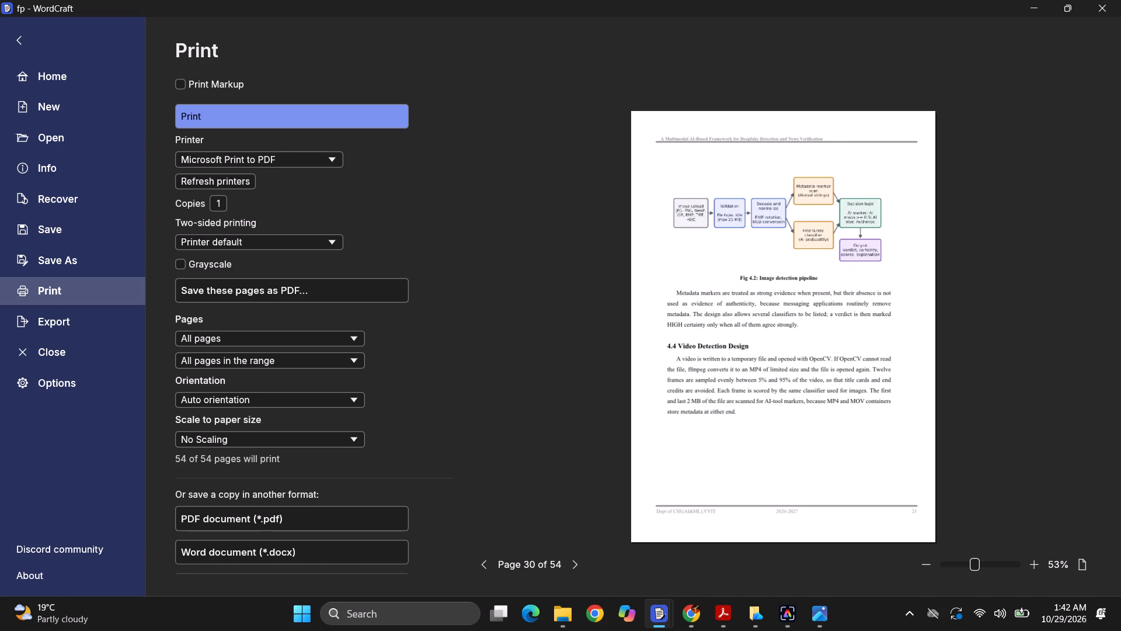
click(567, 566)
click(567, 566)
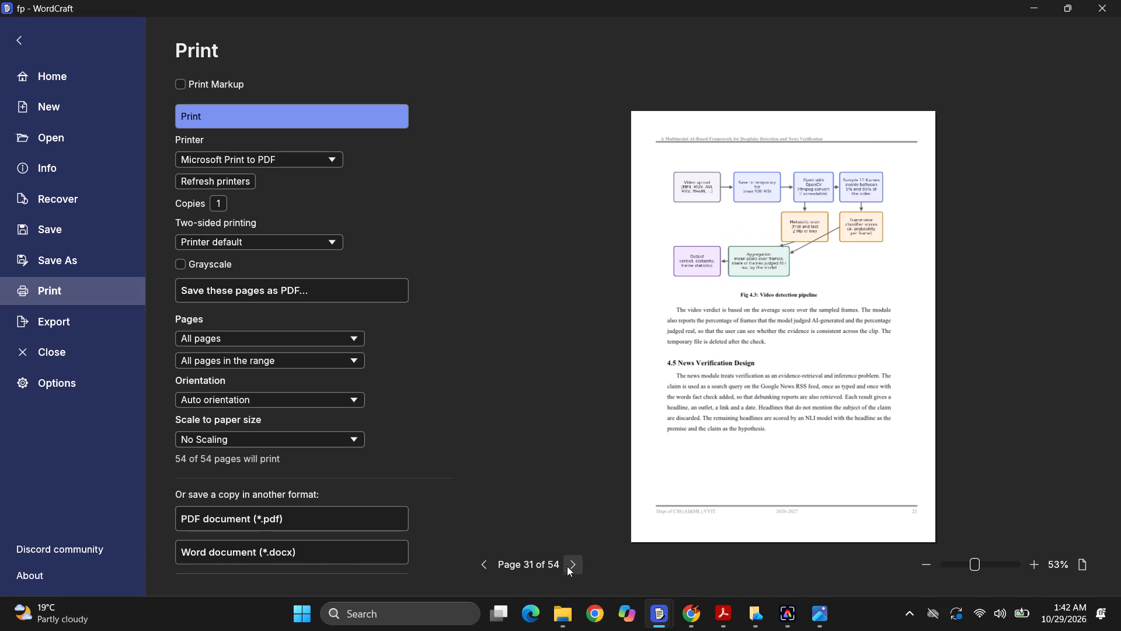
click(567, 566)
click(567, 566)
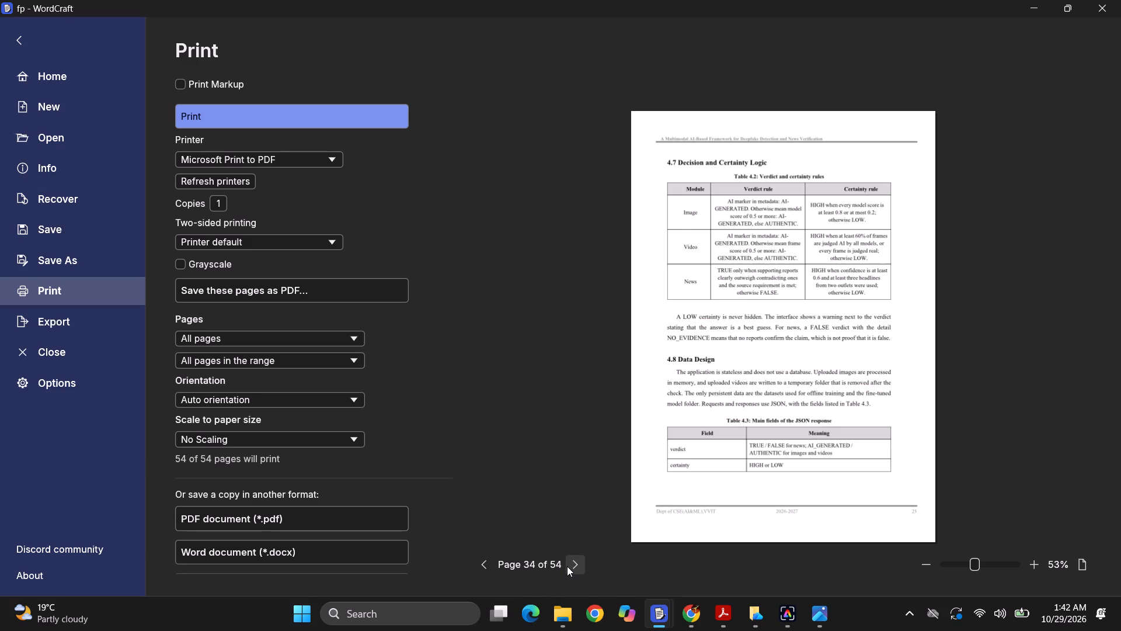
click(567, 566)
click(567, 566)
click(567, 566)
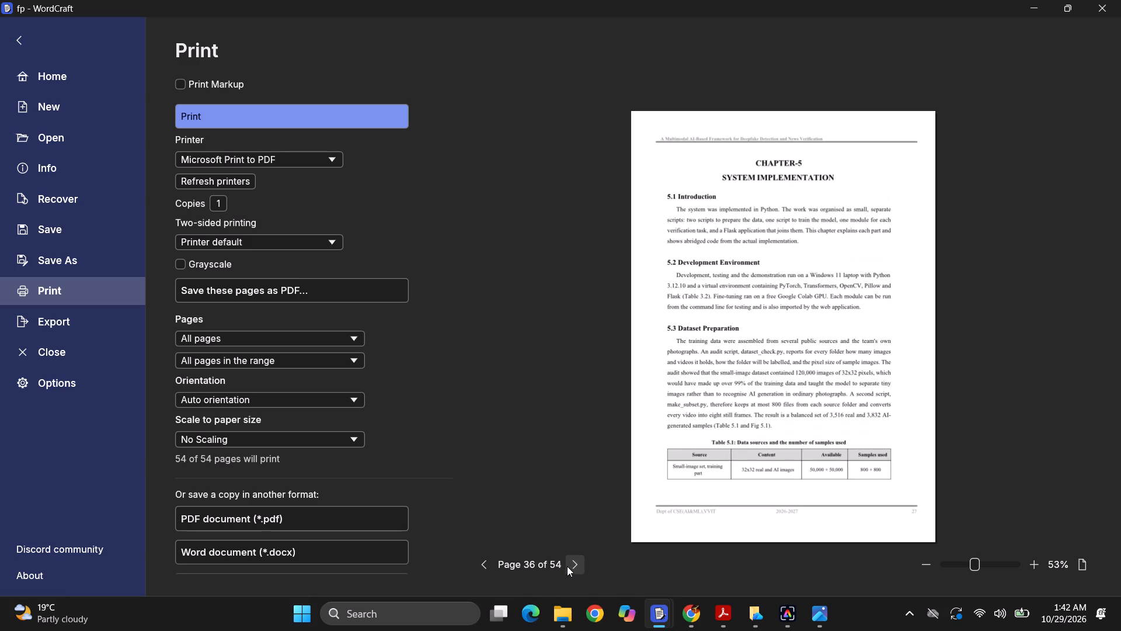
click(567, 566)
click(567, 566)
click(567, 566)
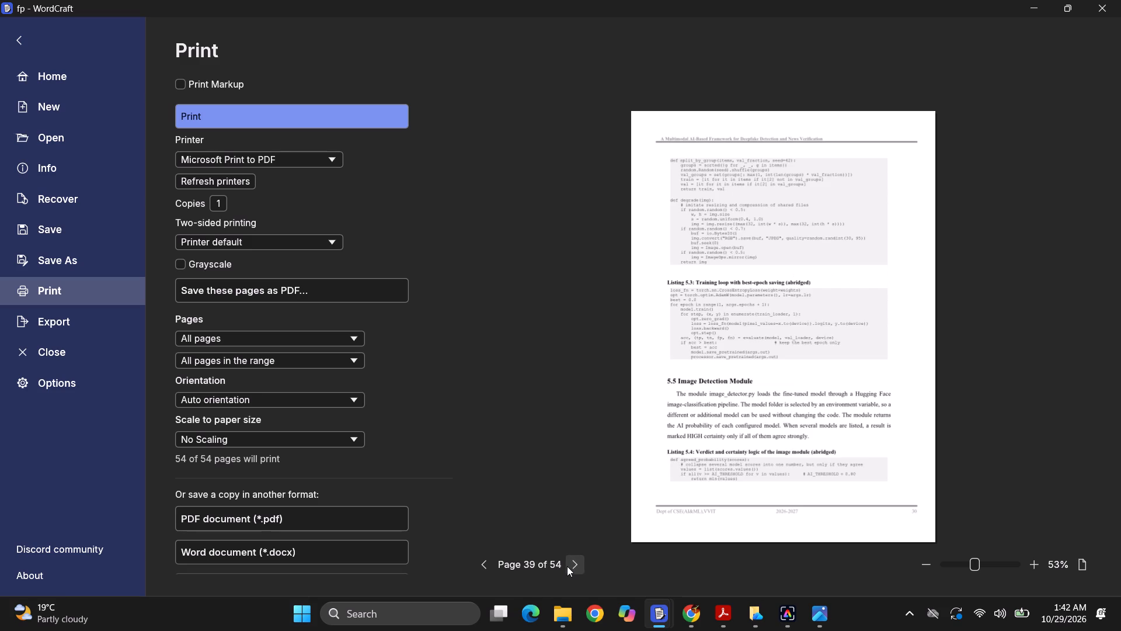
click(567, 566)
click(567, 566)
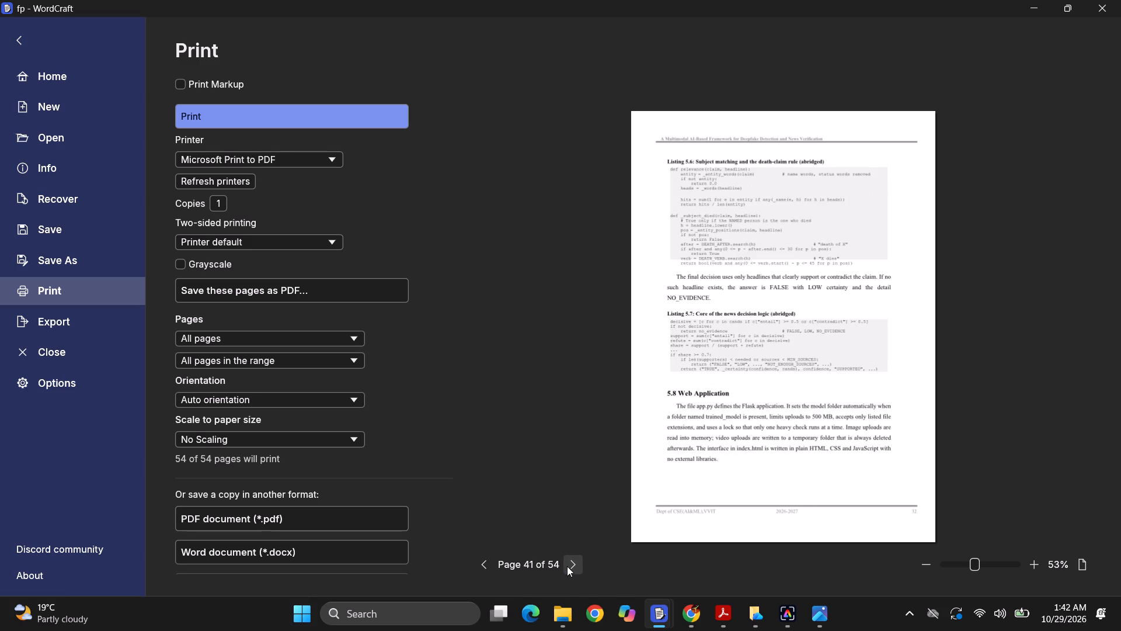
Check the remaining preview pages, covering the results chapter, the conclusion and future work, and the References.
click(567, 566)
click(567, 566)
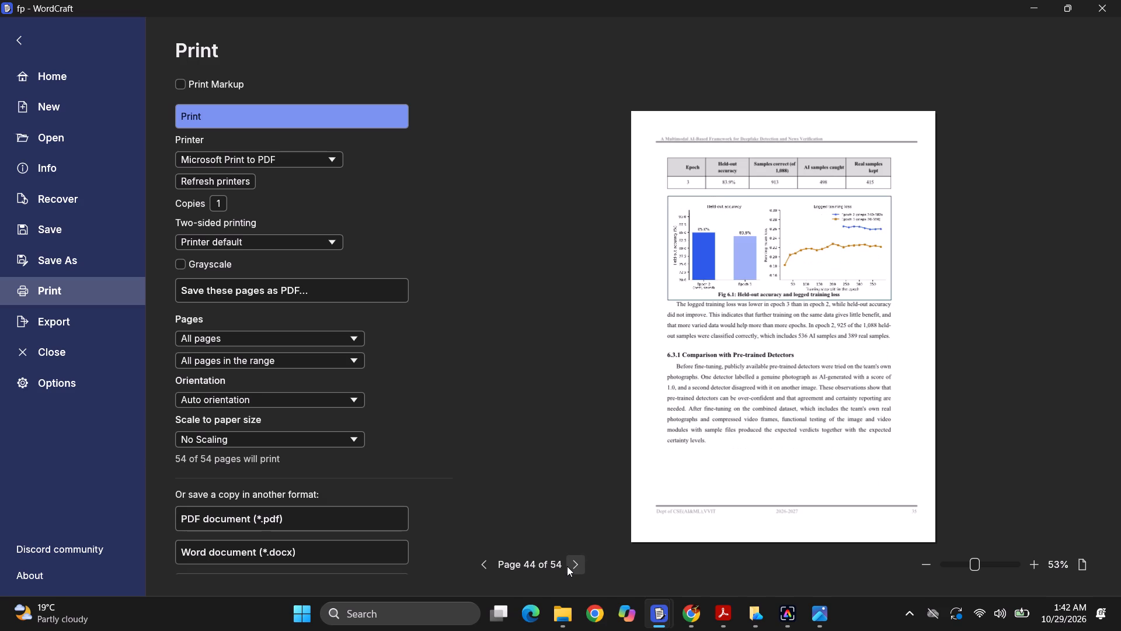
click(567, 566)
click(567, 566)
click(567, 566)
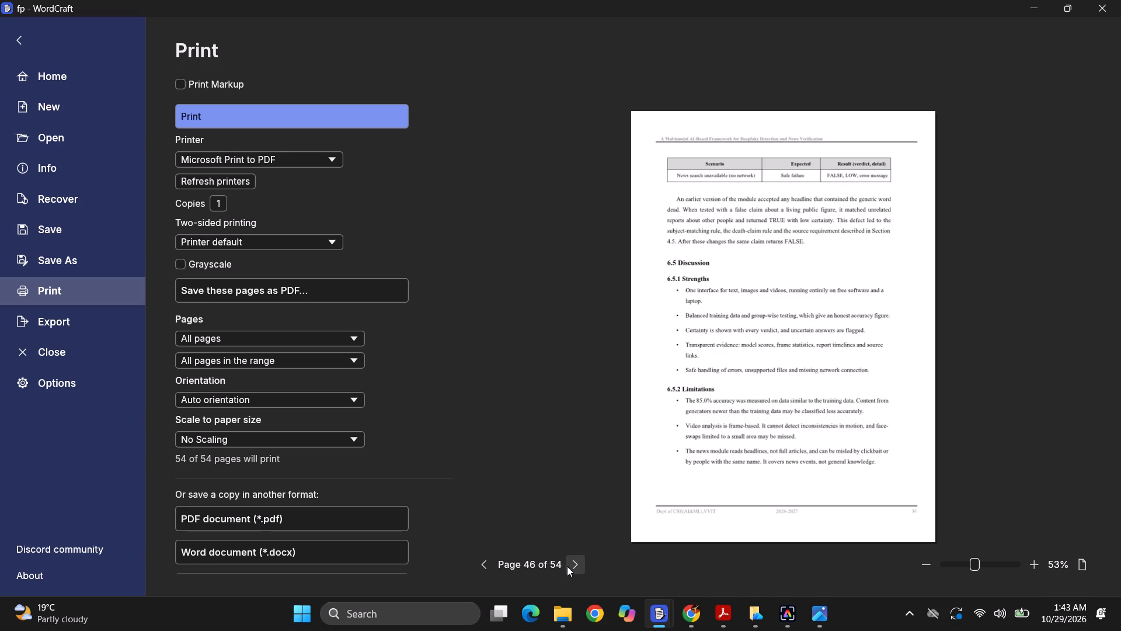
click(567, 566)
click(567, 566)
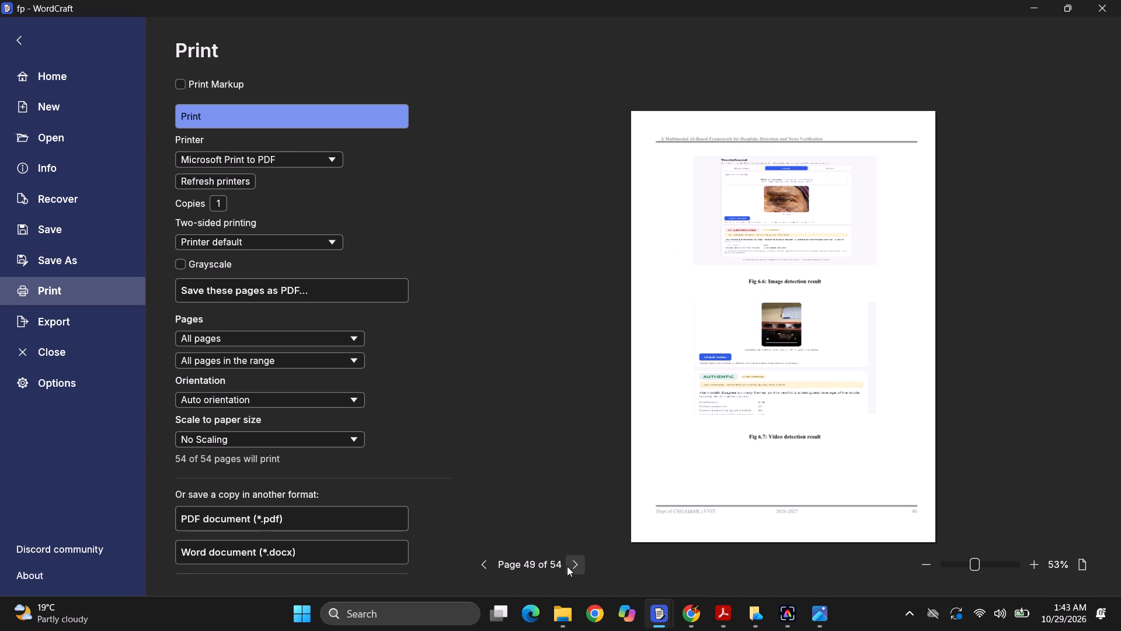
click(567, 566)
click(567, 566)
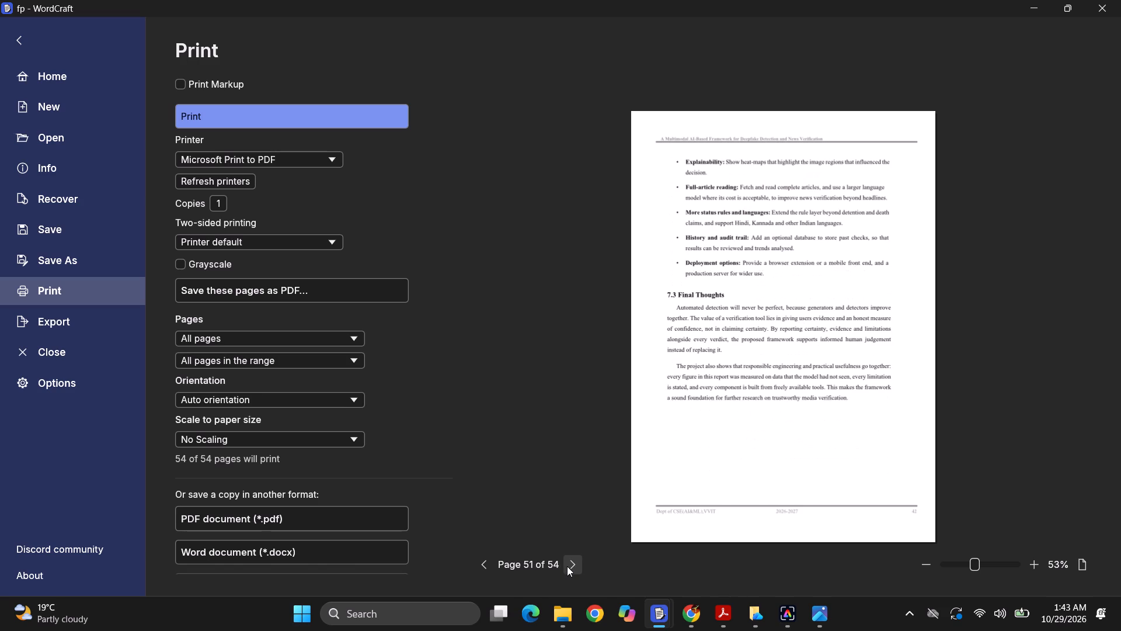
click(567, 566)
click(567, 566)
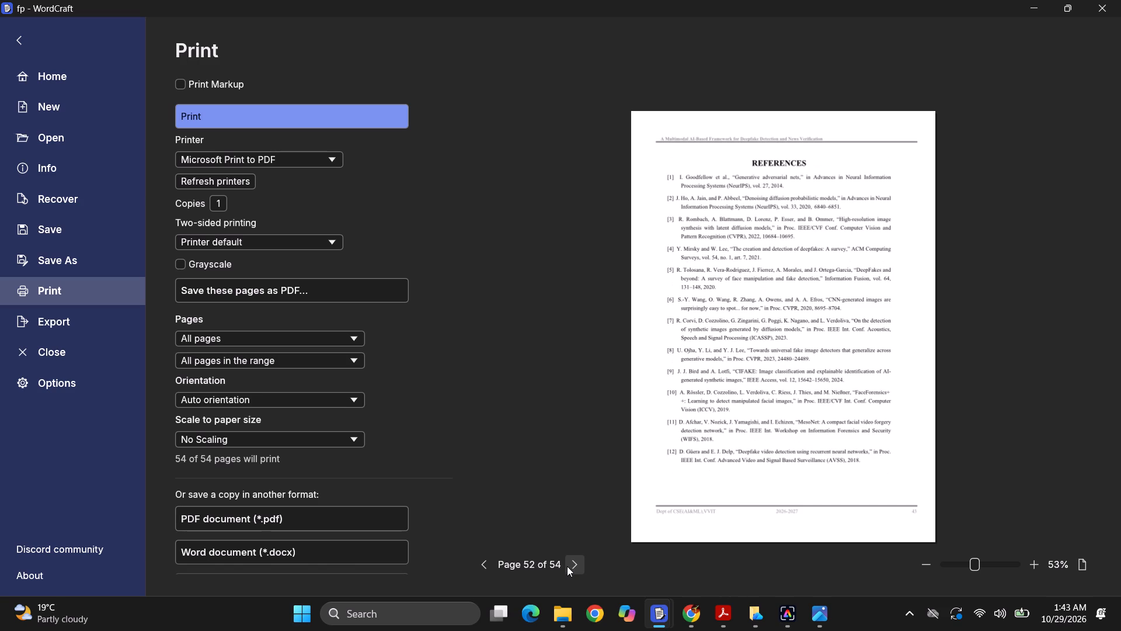
click(567, 566)
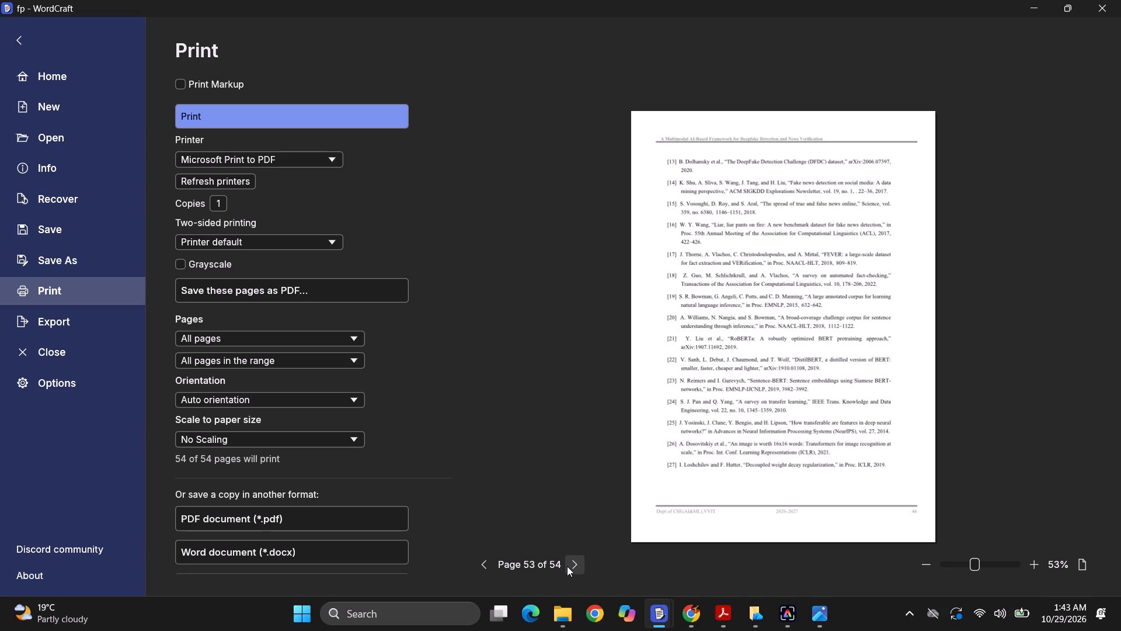
click(490, 567)
Check the final References page in the print preview and return to the document.
click(579, 570)
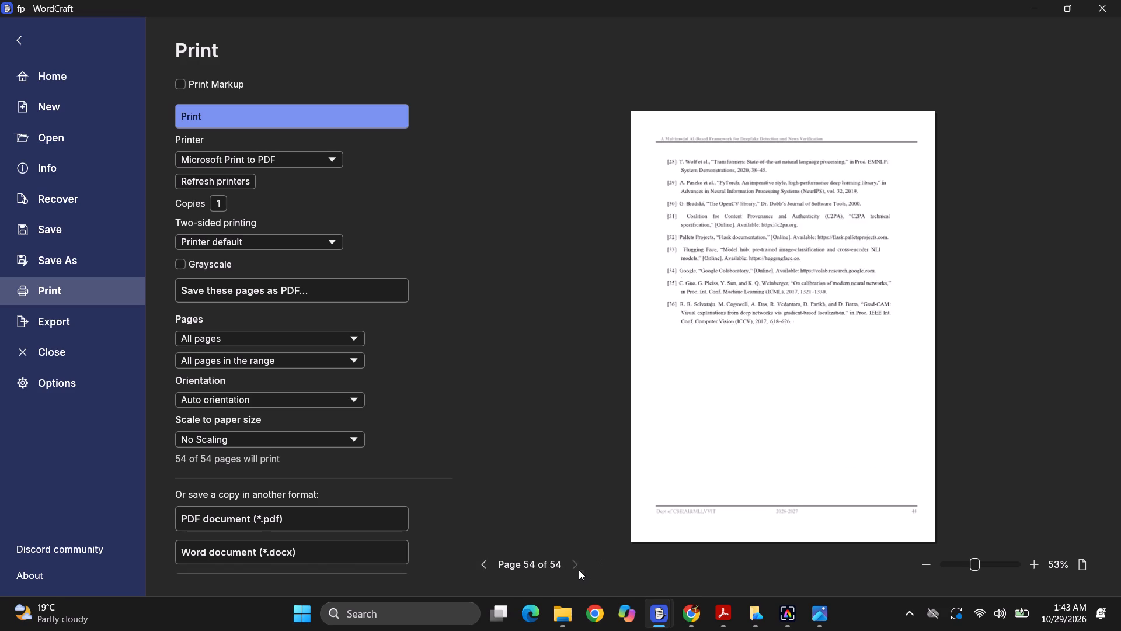
key(Escape)
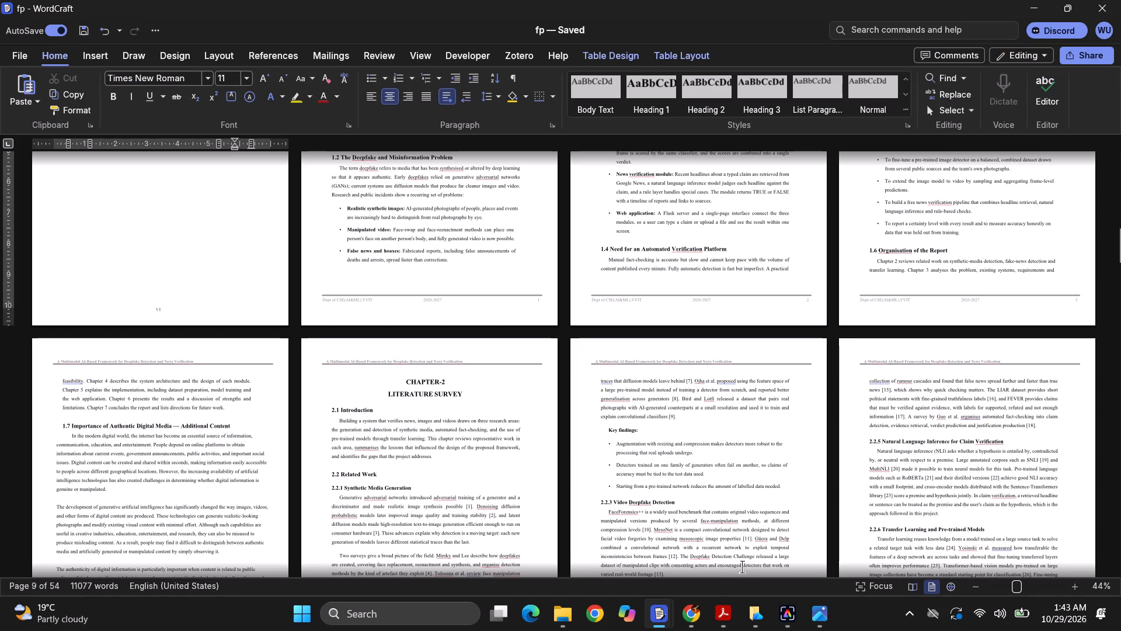
Delete references [28] to [36] from the end of the References list, along with the leftover empty numbered entry and its page.
scroll(813, 428, down, 20)
scroll(813, 428, down, 10)
scroll(813, 428, down, 20)
scroll(813, 428, down, 16)
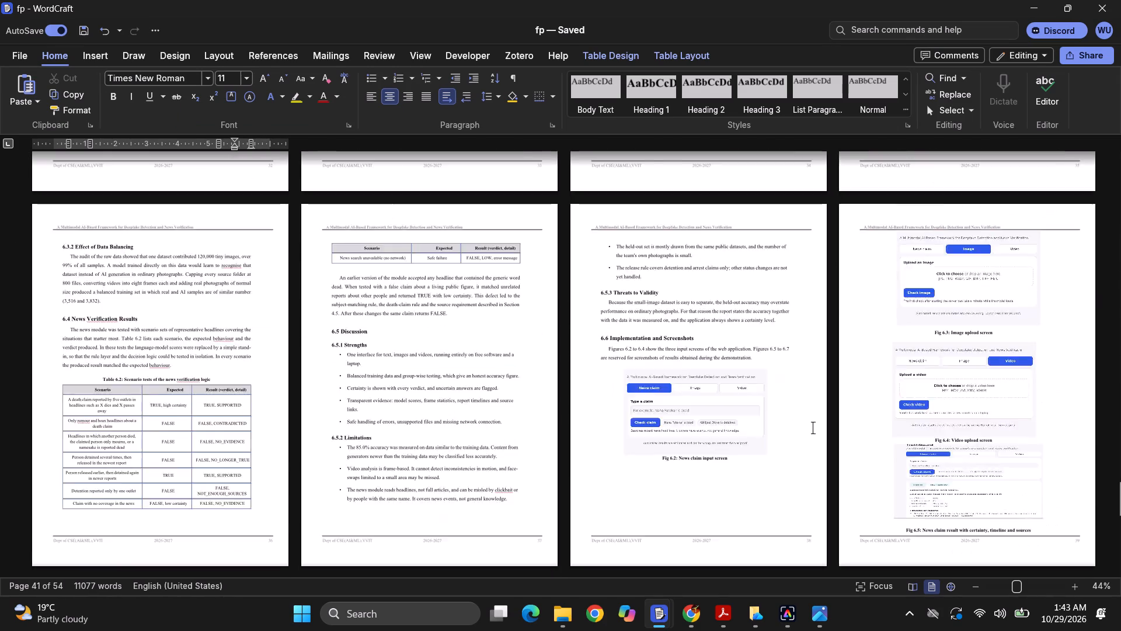
scroll(813, 428, down, 10)
scroll(813, 428, down, 20)
scroll(813, 428, down, 3)
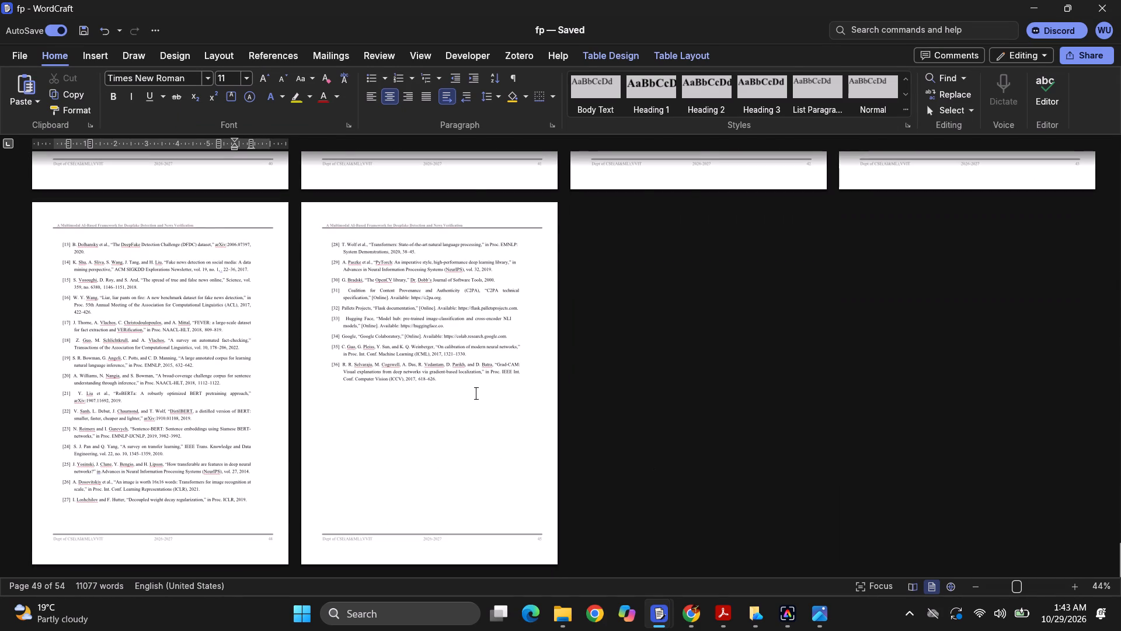
right_click(476, 393)
click(461, 417)
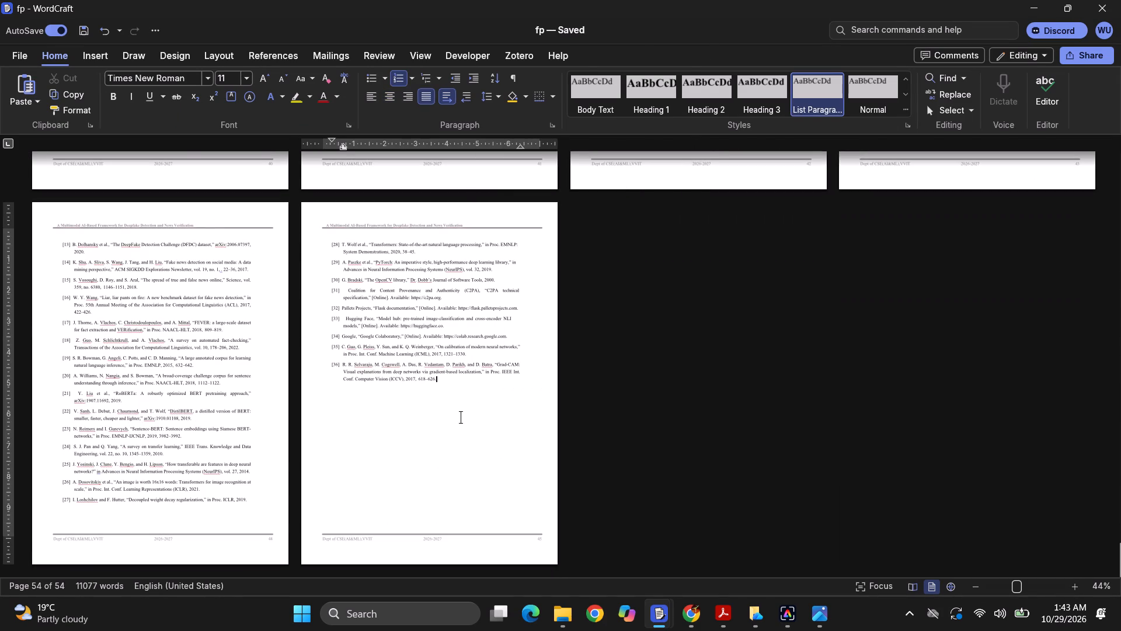
drag(461, 417, 342, 190)
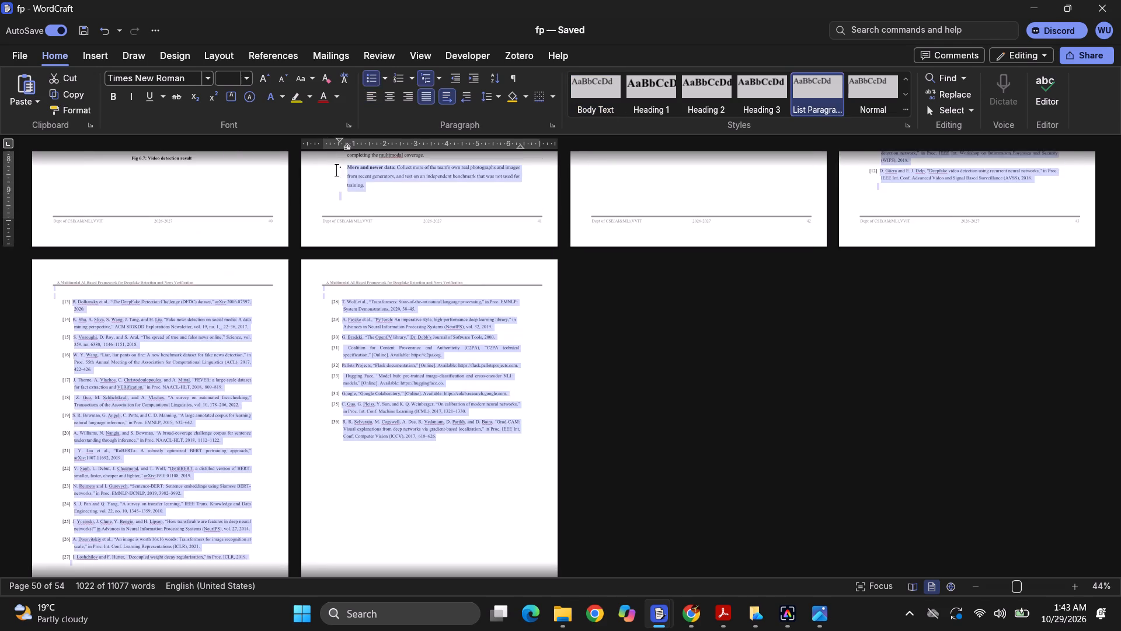
drag(342, 190, 322, 303)
key(Delete)
key(Delete)
key(Delete)
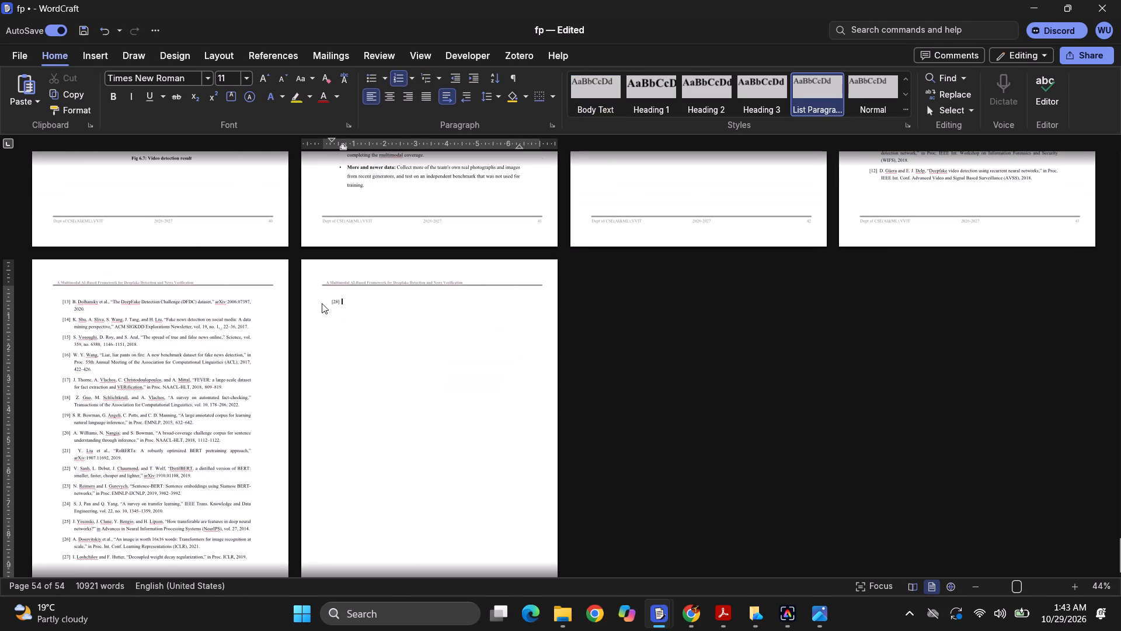
key(Delete)
key(BackSpace)
key(BackSpace)
key(BackSpace)
key(BackSpace)
key(BackSpace)
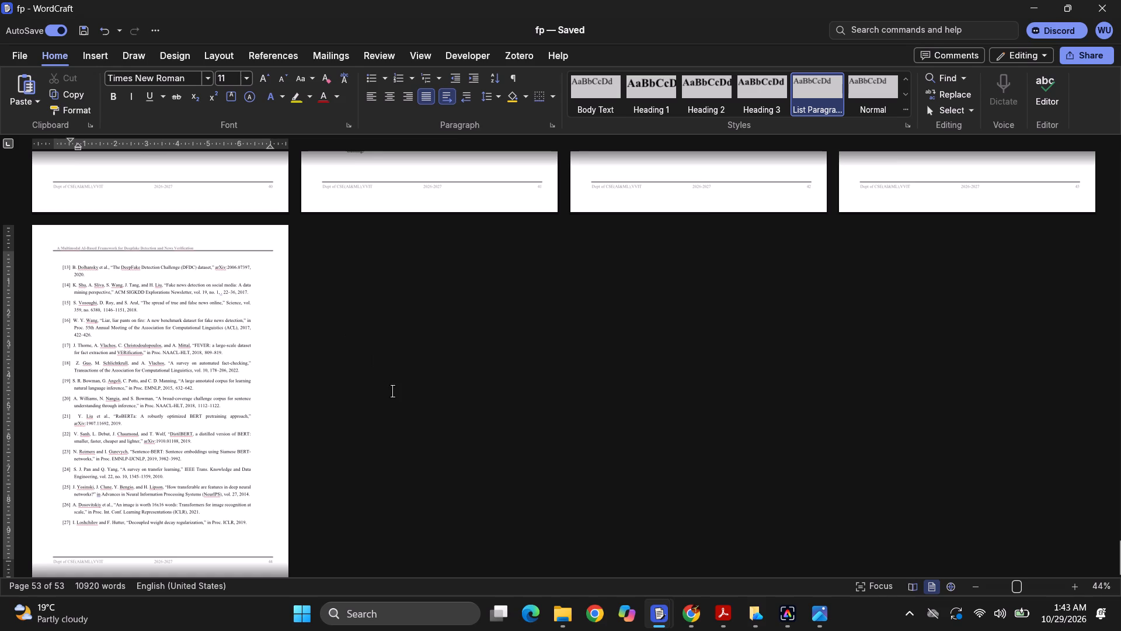
Save the shortened report document.
key(ctrl+s)
key(ctrl+s)
key(ctrl+s)
key(ctrl+s)
key(ctrl+s)
key(ctrl+s)
key(ctrl+s)
key(ctrl+s)
key(ctrl+s)
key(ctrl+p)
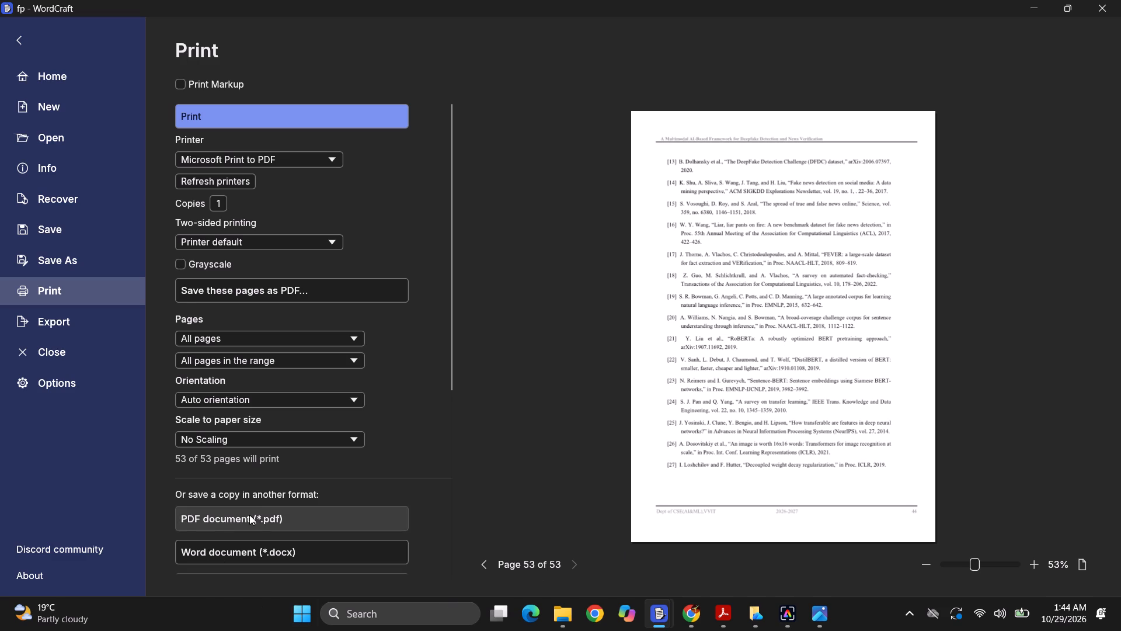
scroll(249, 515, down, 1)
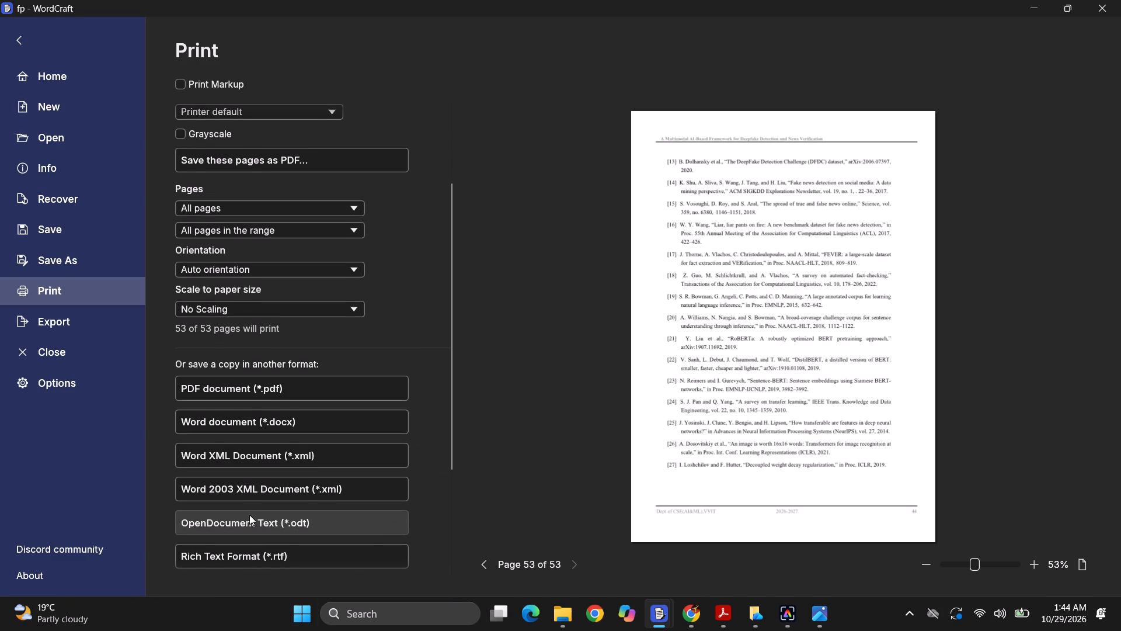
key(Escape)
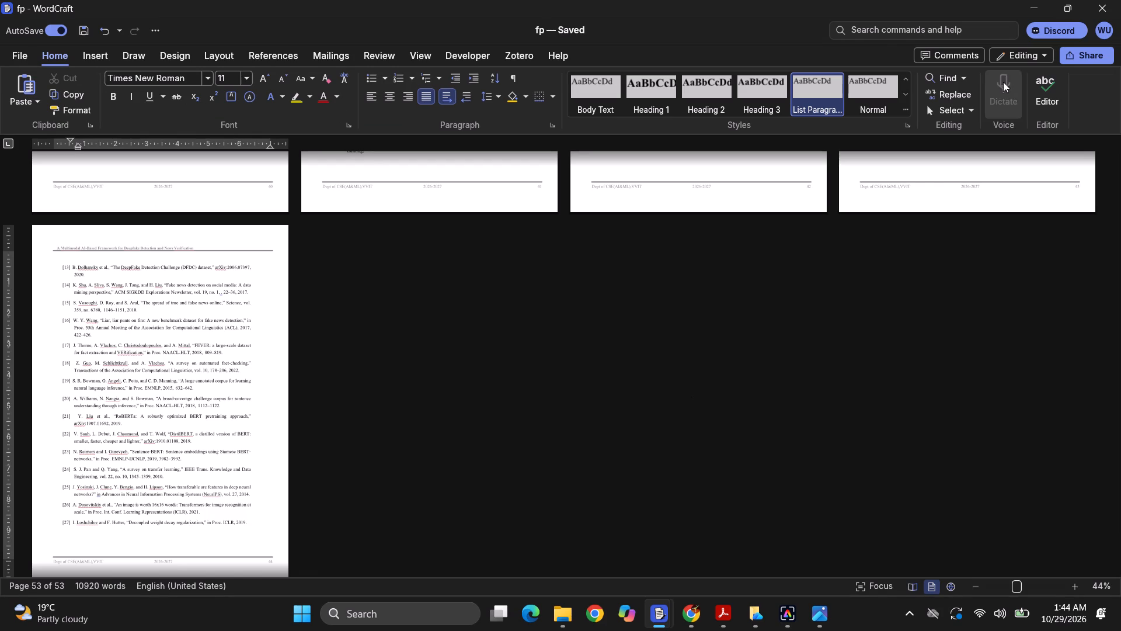
Export the report as a PDF named "final PP" into the Downloads folder.
click(1082, 58)
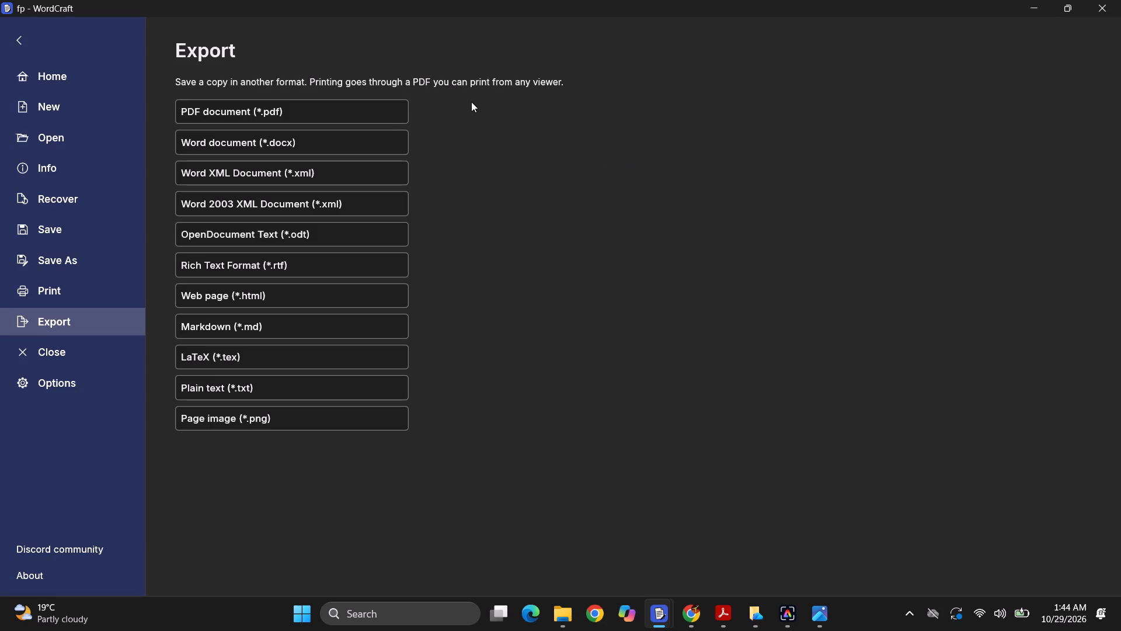
click(386, 113)
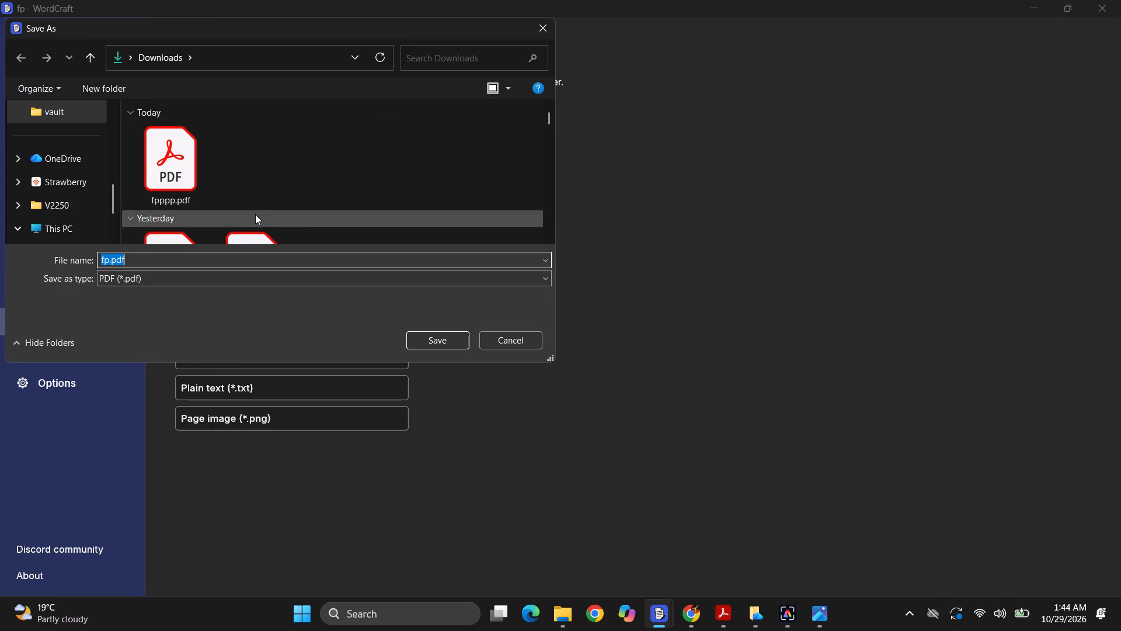
click(211, 254)
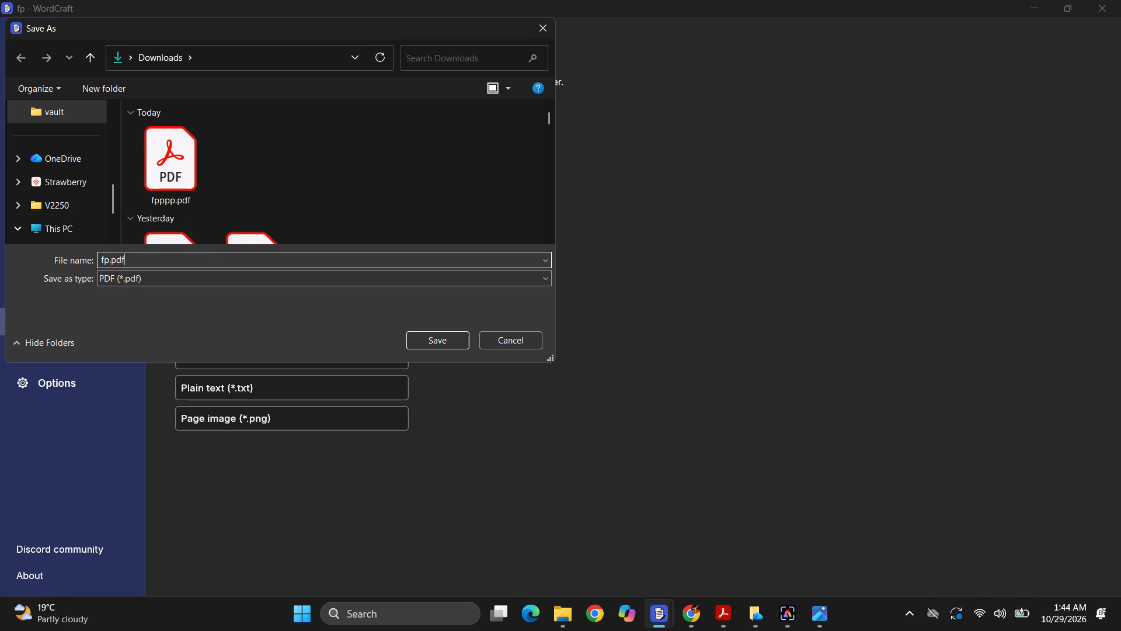
key(BackSpace)
key(BackSpace)
key(BackSpace)
key(BackSpace)
key(BackSpace)
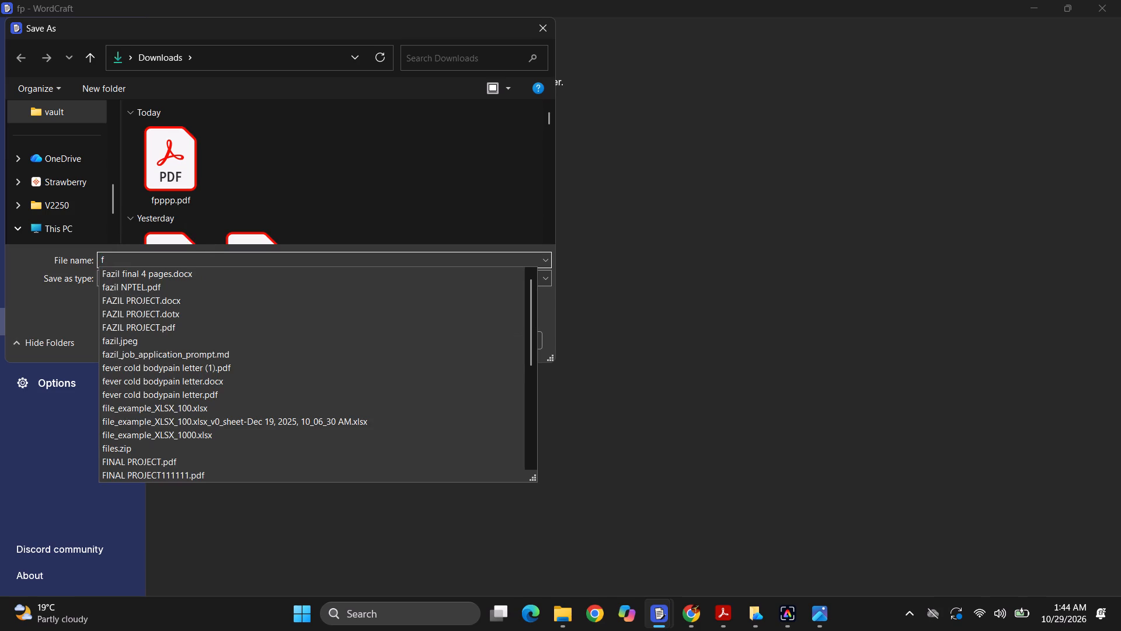
key(BackSpace)
text(final)
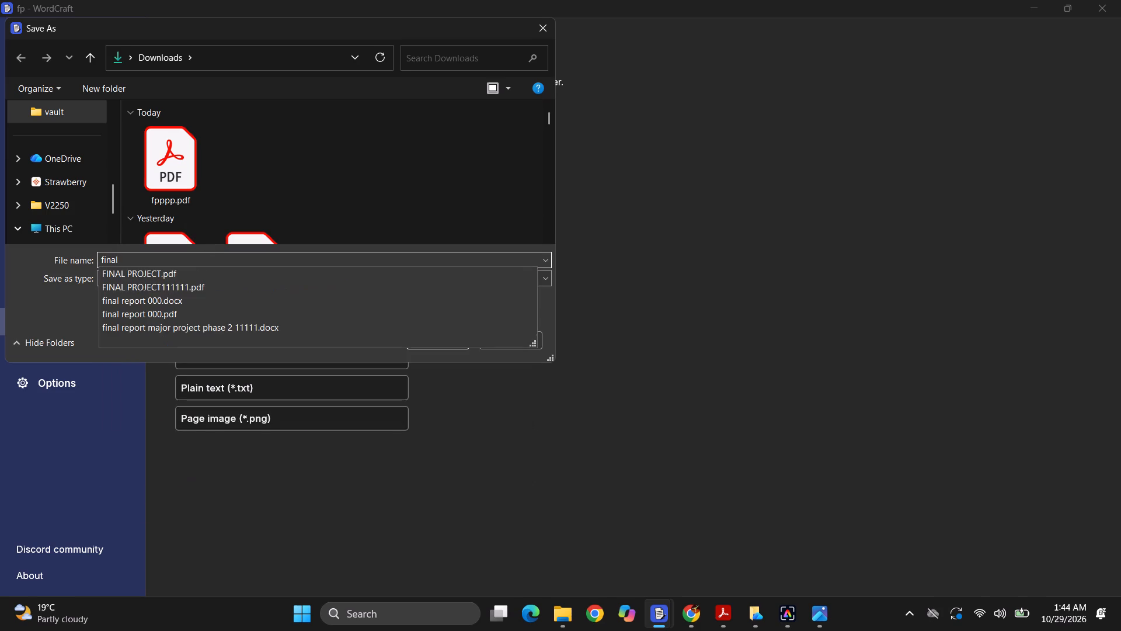
key(space)
text(PP)
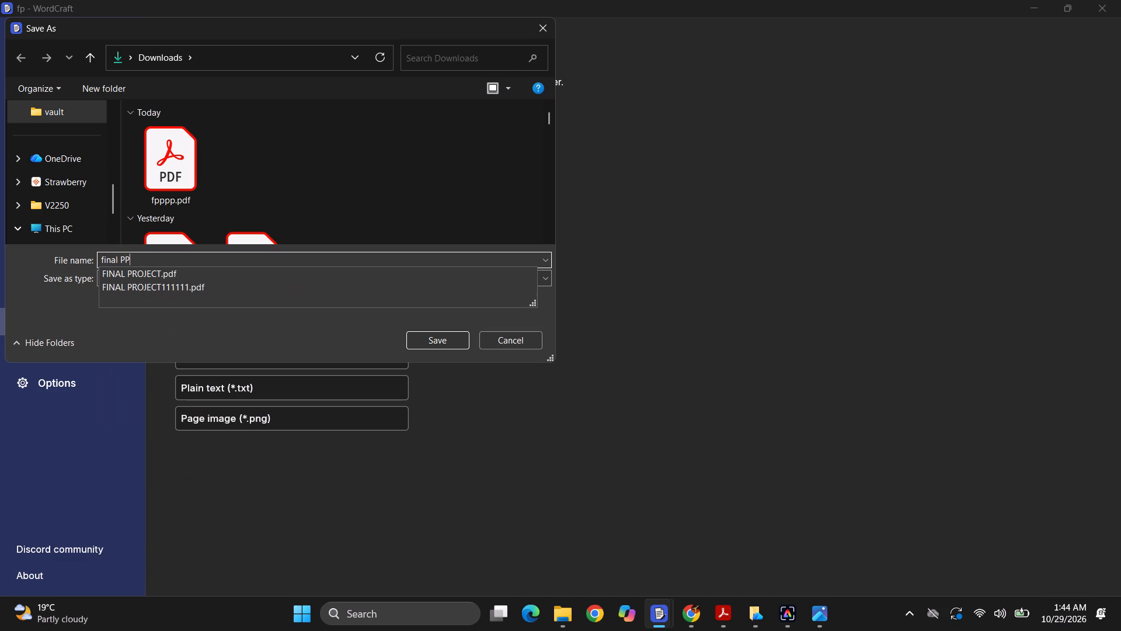
click(435, 344)
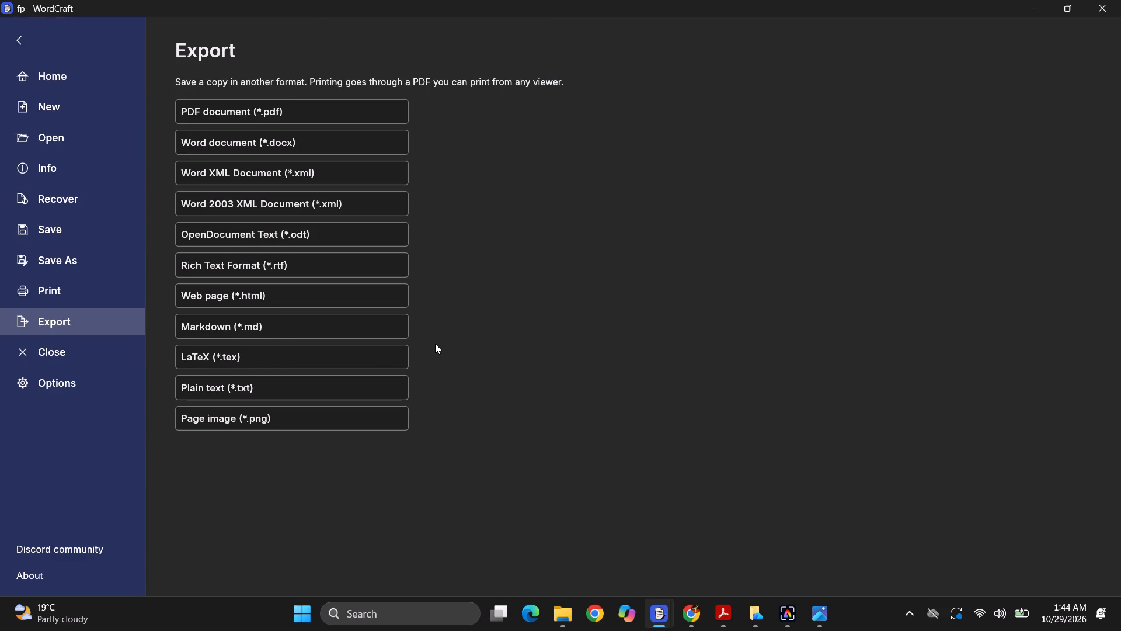
Switch to the Downloads folder in File Explorer and select the exported final PP.pdf.
click(569, 613)
click(569, 613)
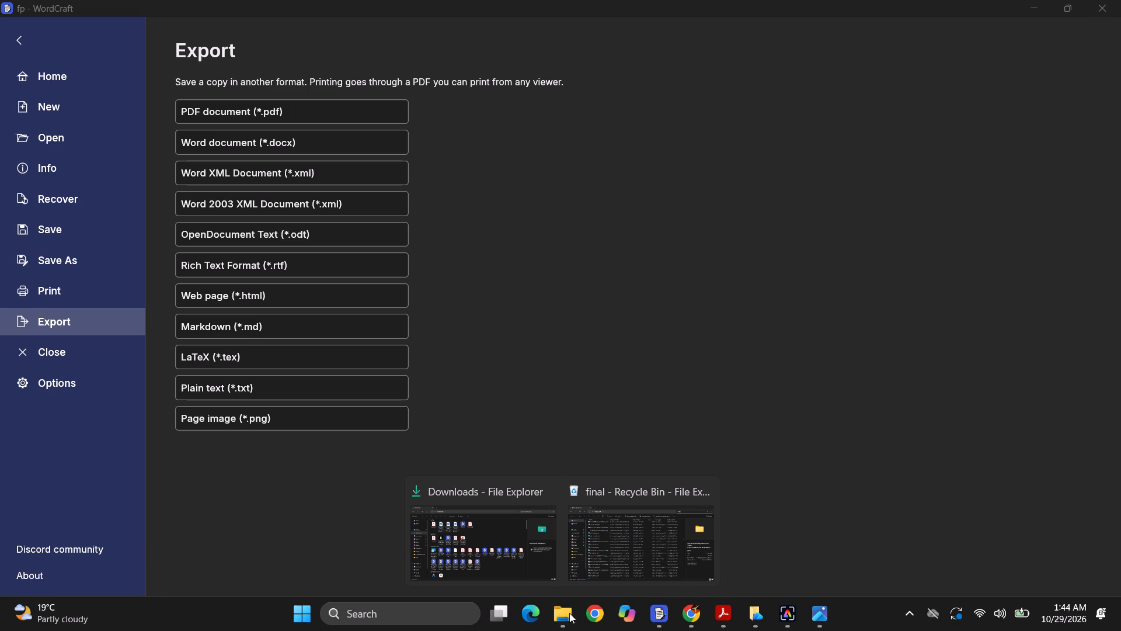
click(500, 556)
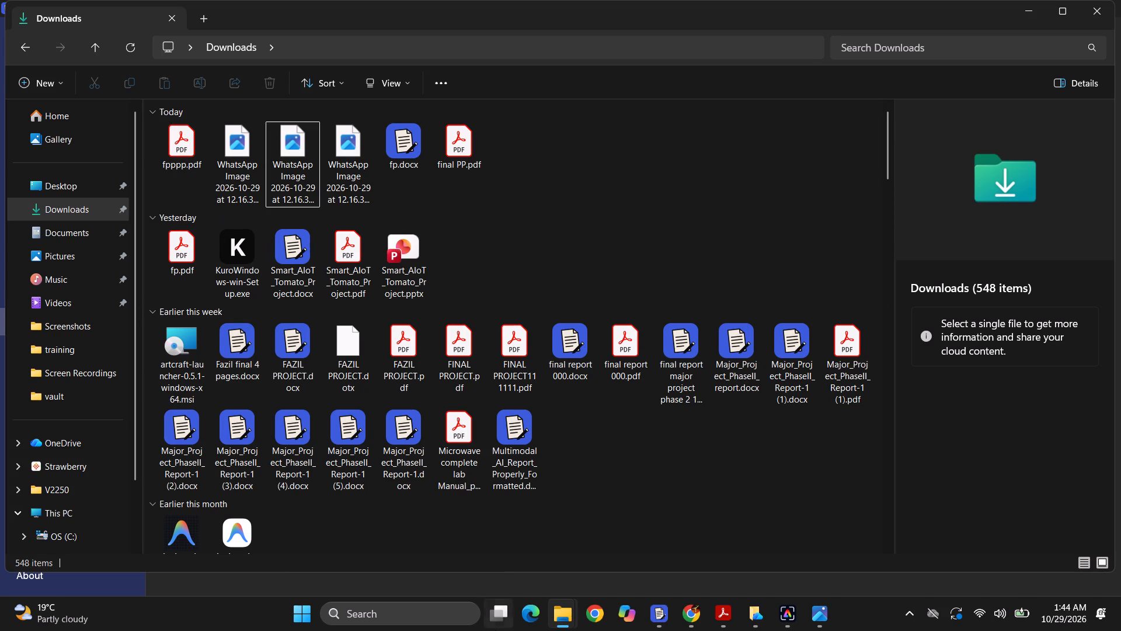
click(658, 619)
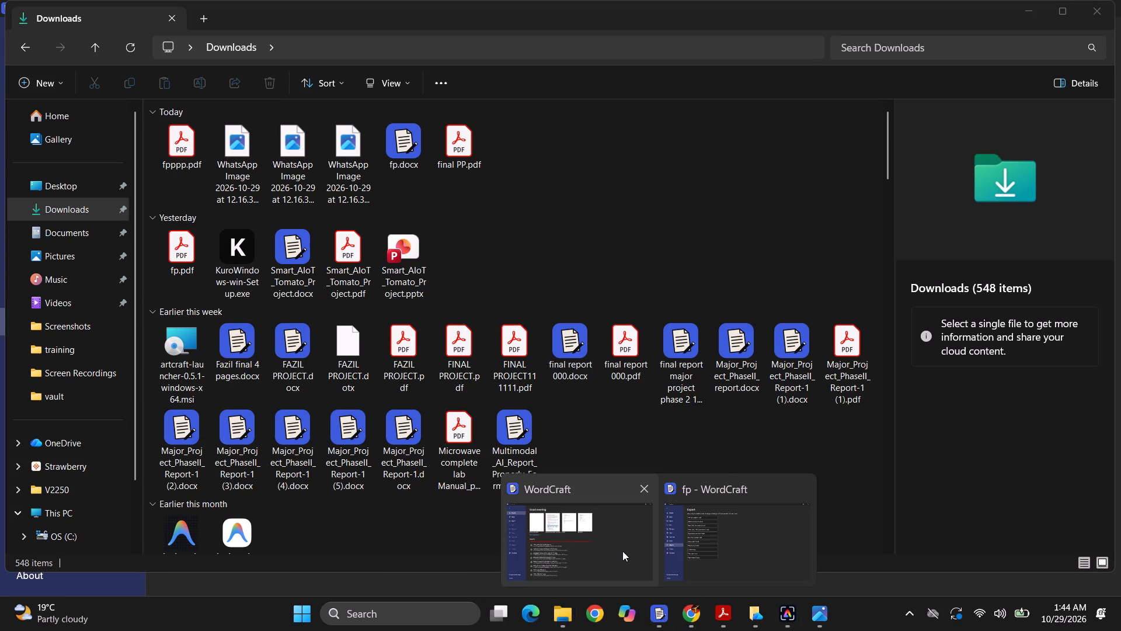
click(622, 551)
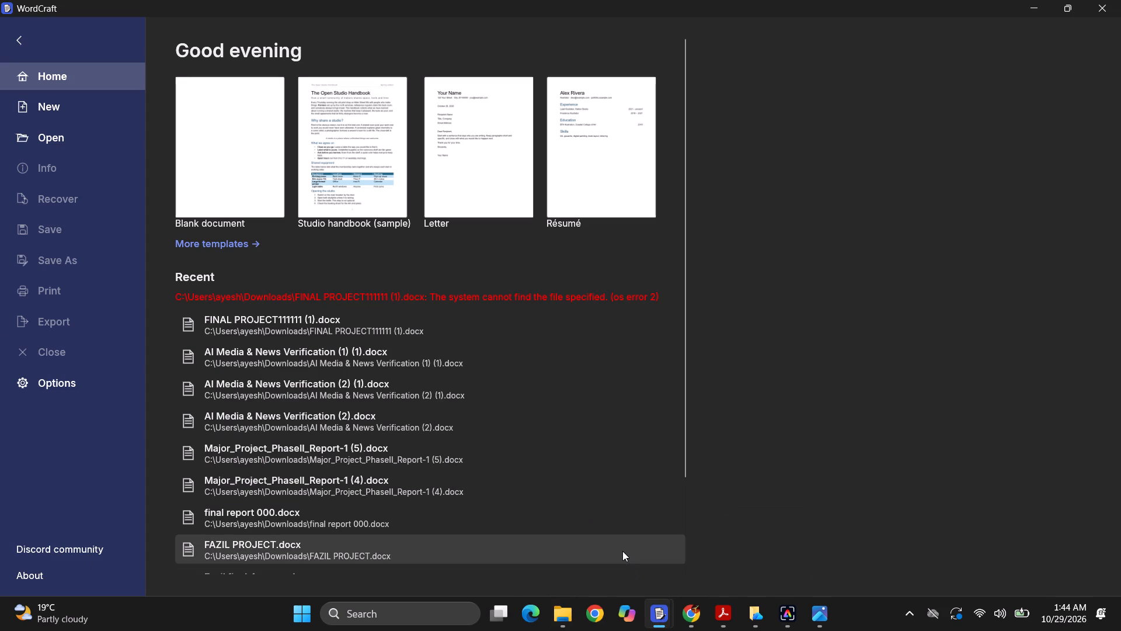
click(565, 616)
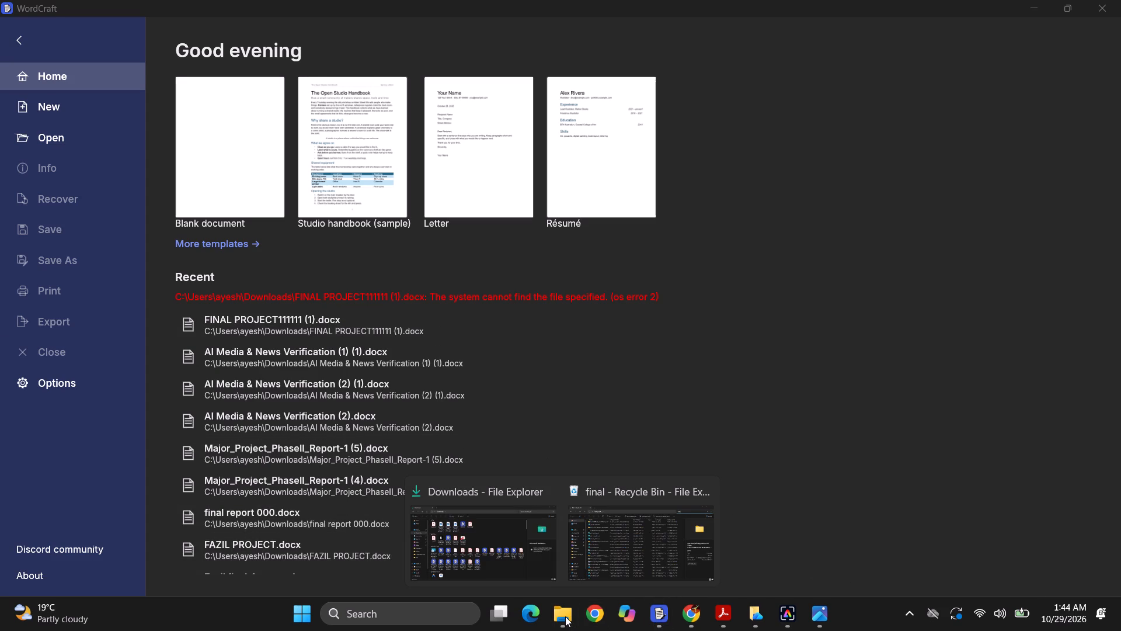
click(565, 616)
click(457, 530)
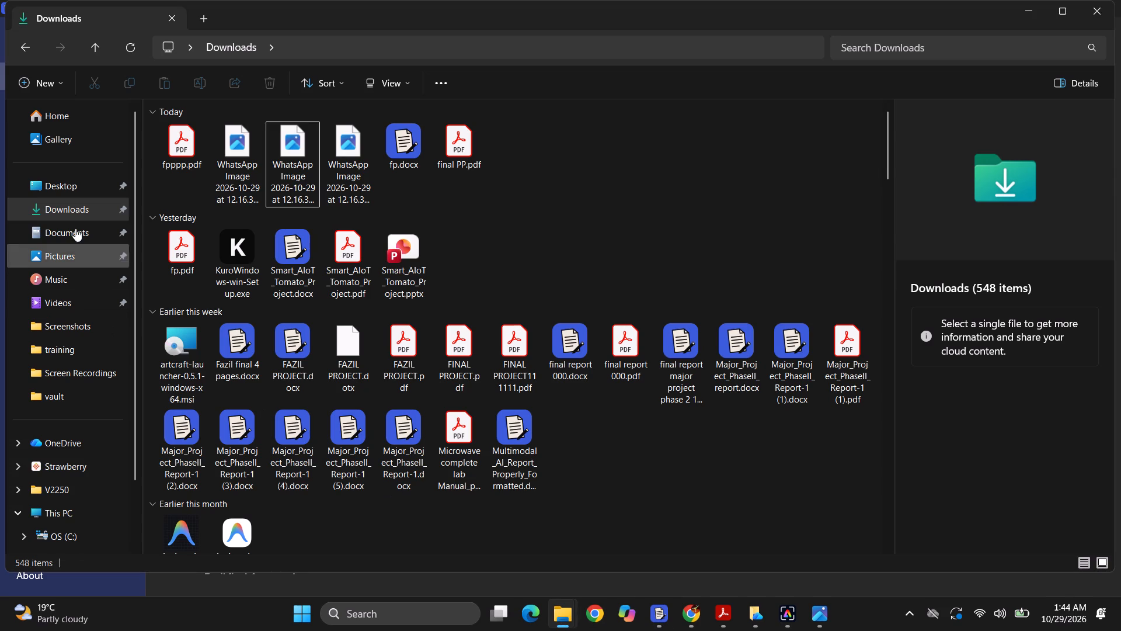
click(464, 150)
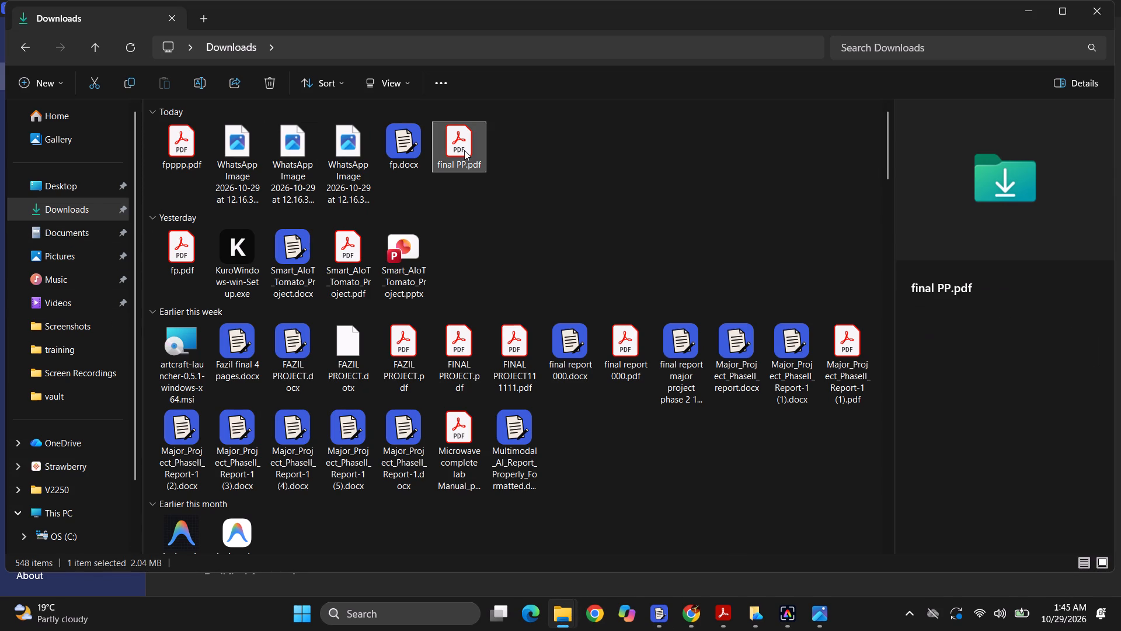